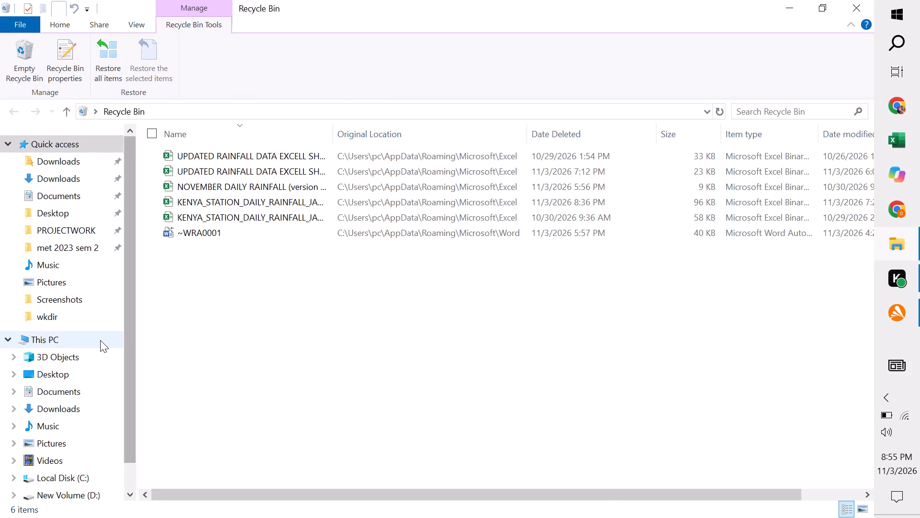
Permanently delete all the Excel and Word recovery files in the Recycle Bin.
click(154, 134)
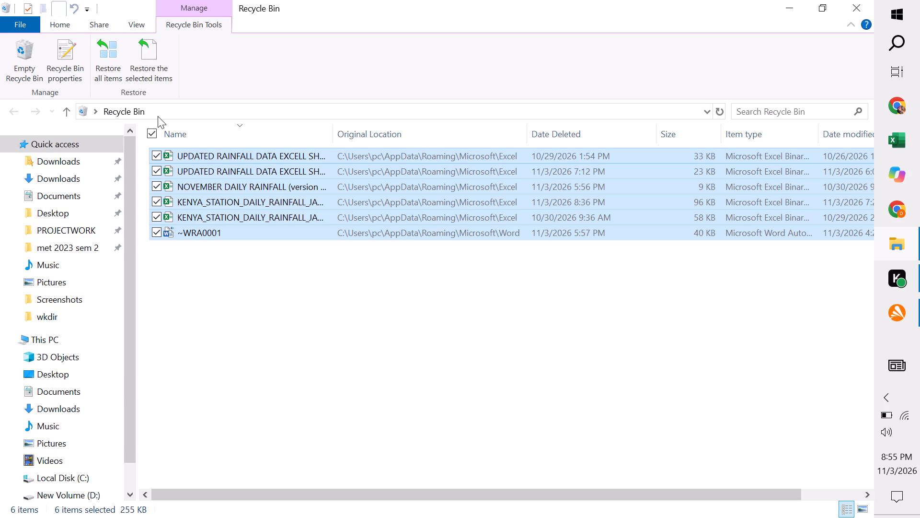
click(69, 29)
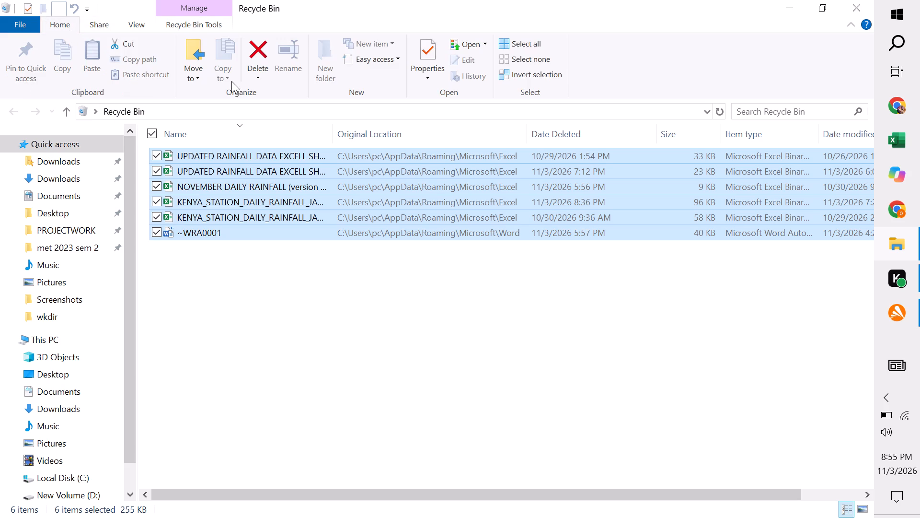
click(245, 47)
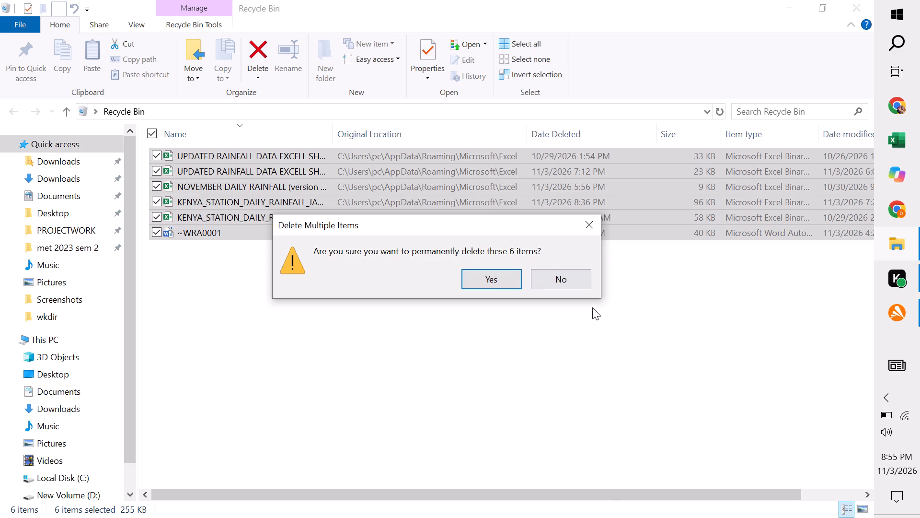
click(503, 273)
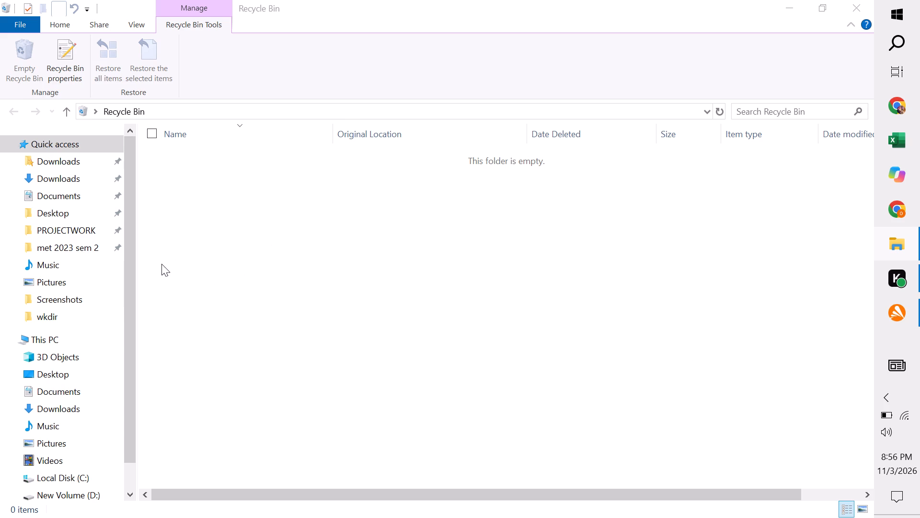
Open the figure2002sst image from the images folder inside wkdir.
double_click(74, 308)
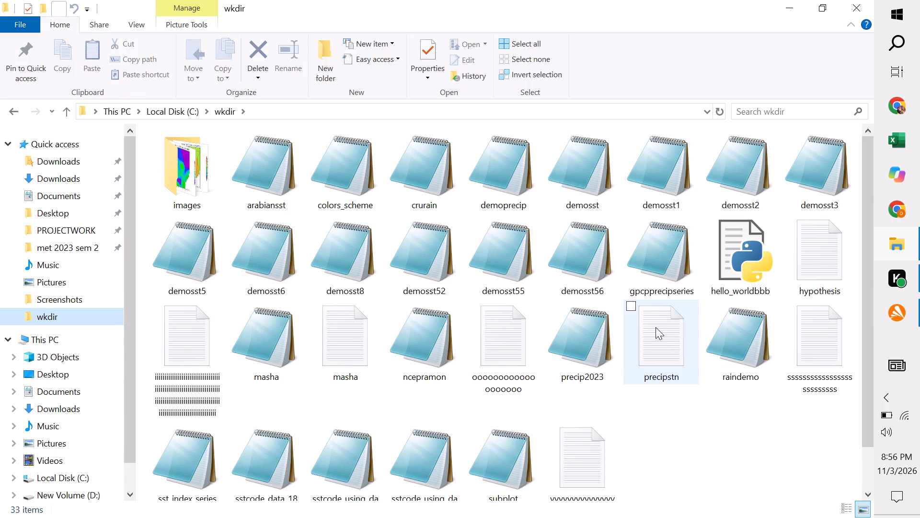
double_click(202, 174)
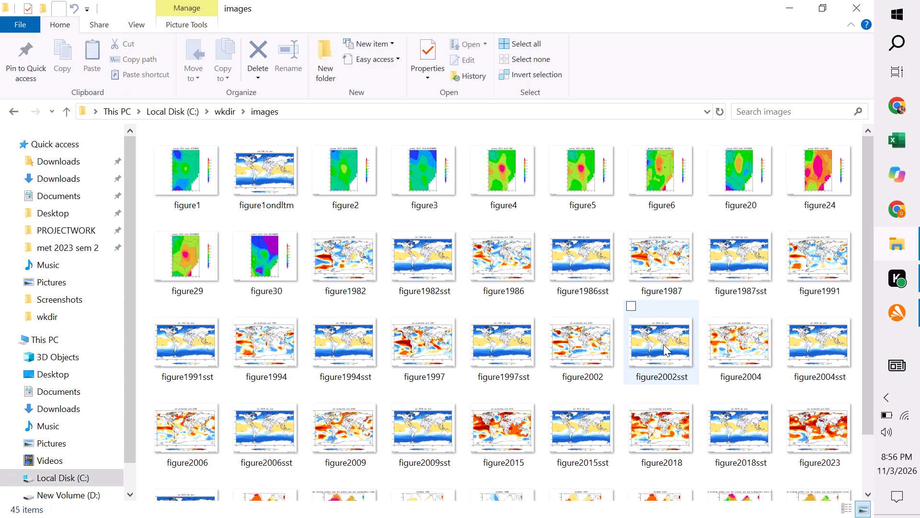
double_click(663, 344)
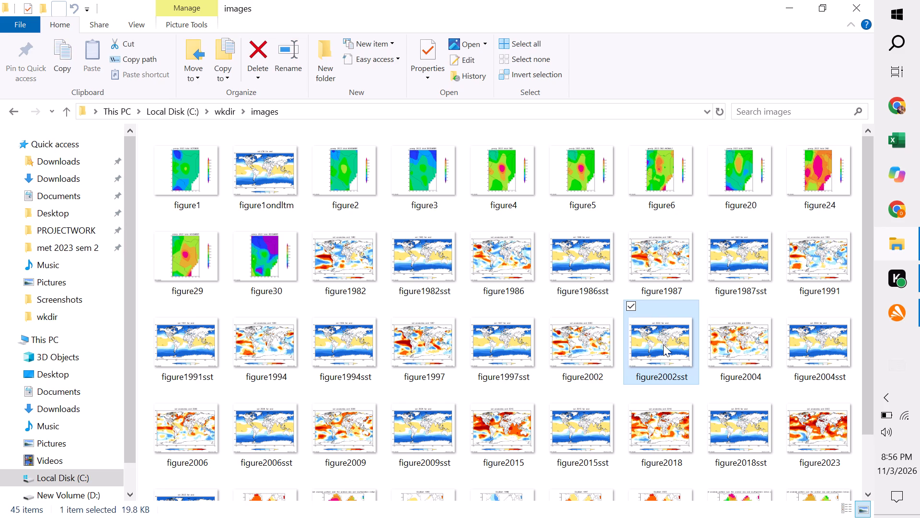
click(663, 344)
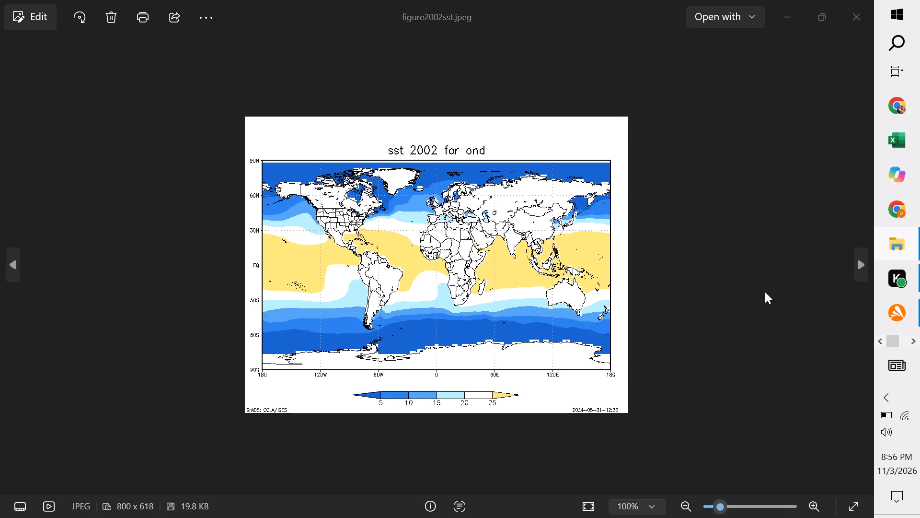
Look through the sea surface temperature and anomaly figures from figure2004 to figurearabian2023, then close the image viewer.
click(855, 260)
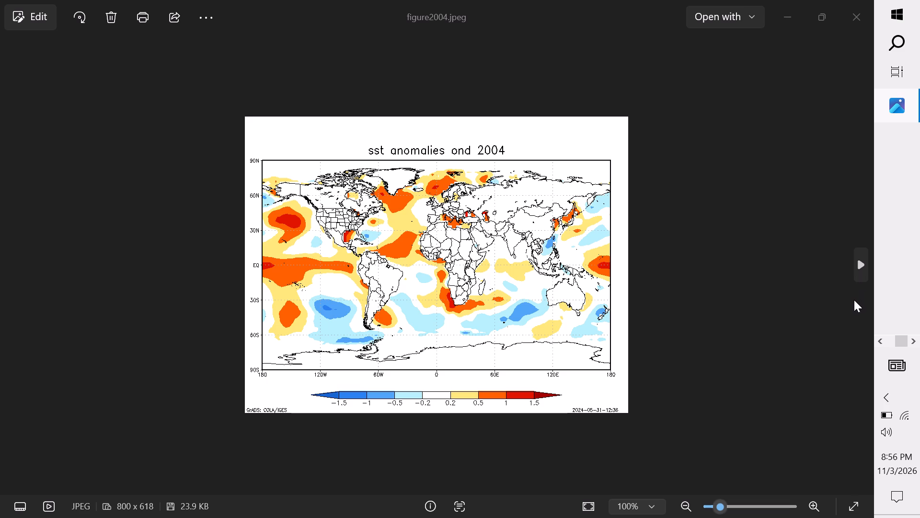
click(862, 266)
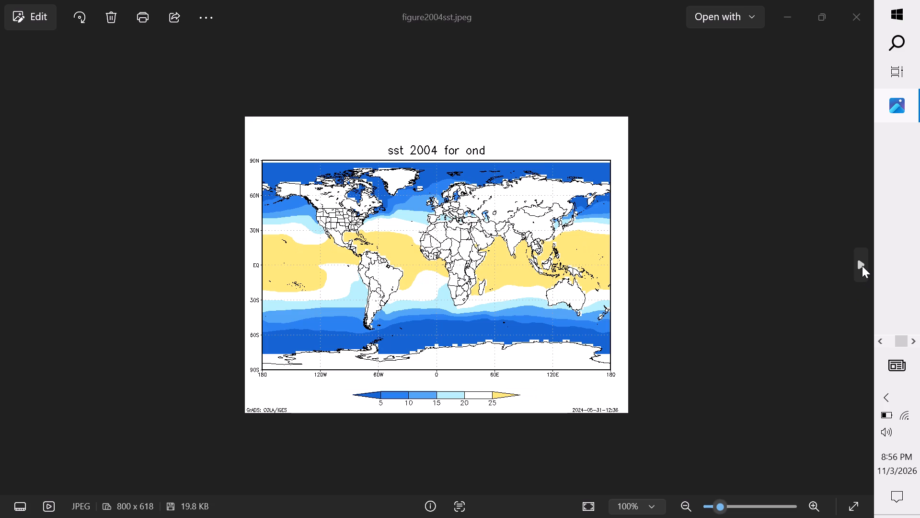
click(862, 266)
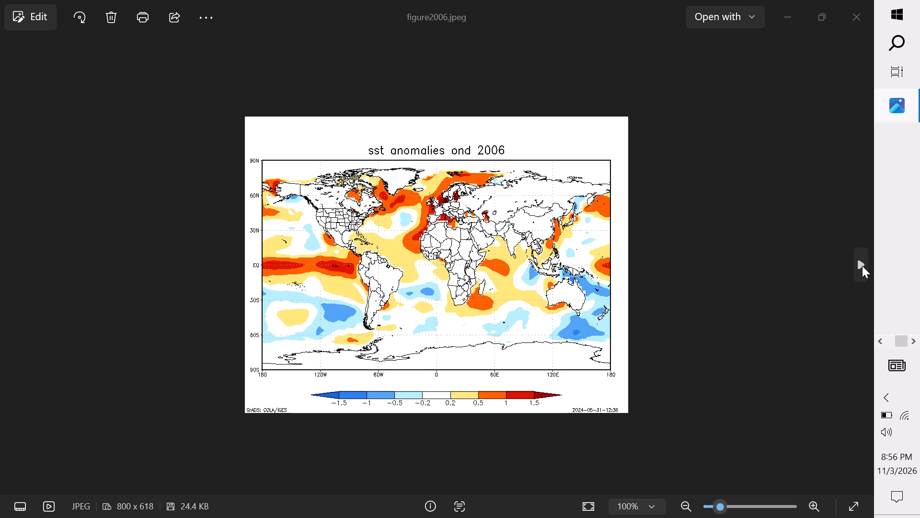
click(862, 266)
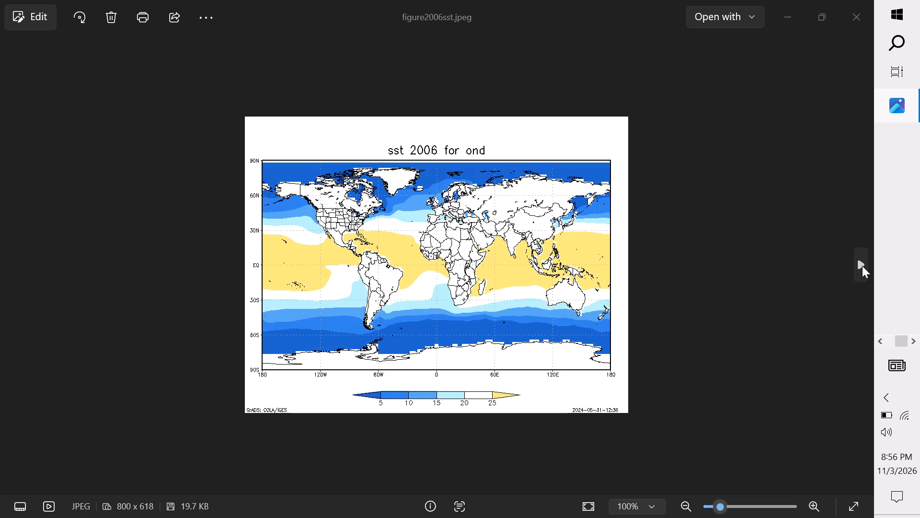
click(862, 266)
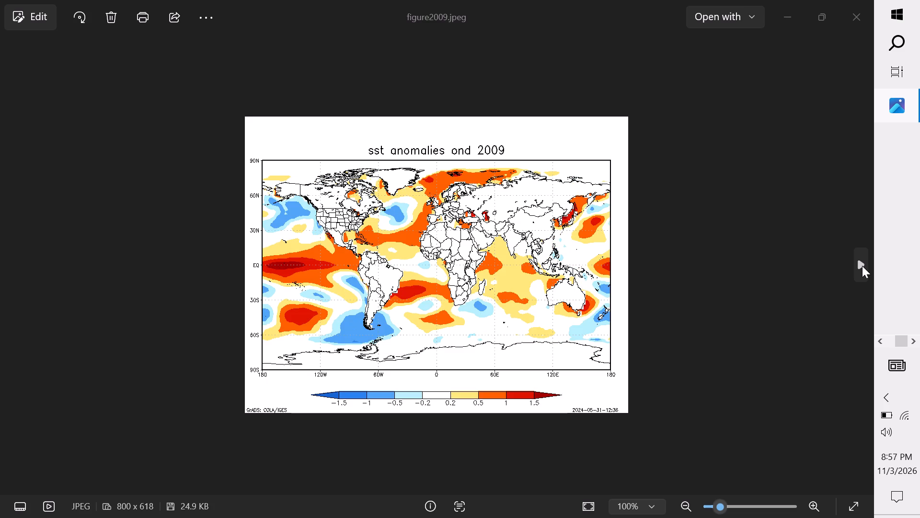
click(862, 266)
click(862, 266)
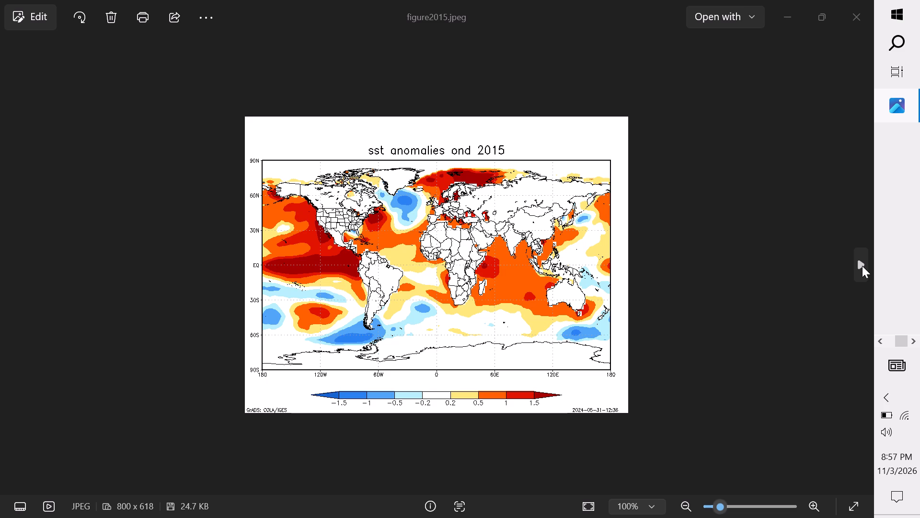
click(862, 266)
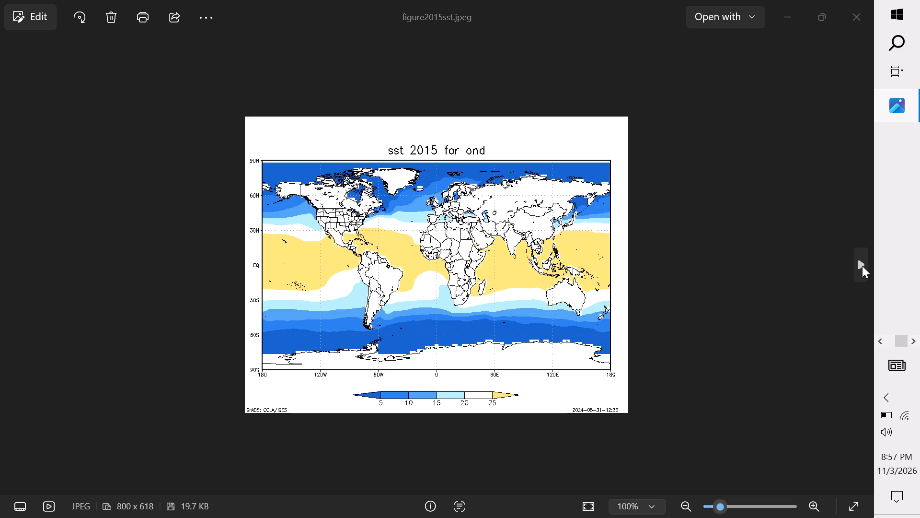
click(862, 266)
click(862, 266)
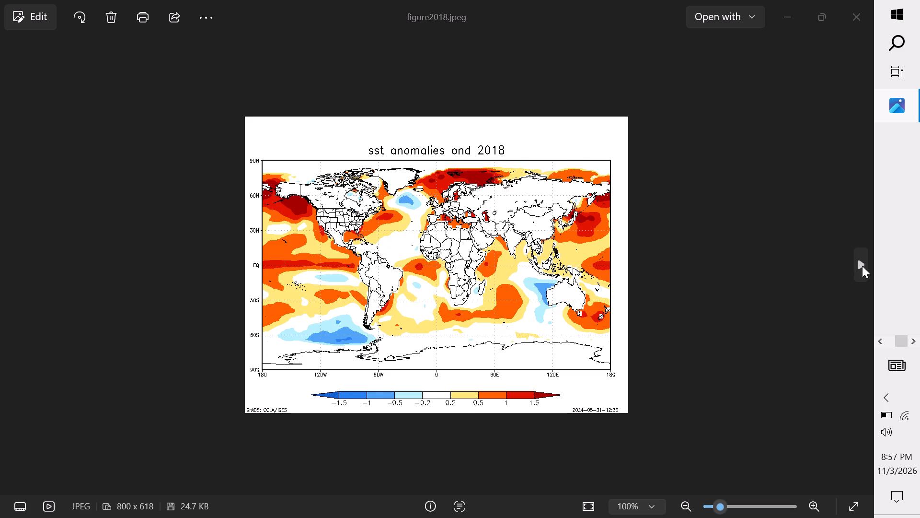
click(862, 266)
click(862, 266)
click(862, 266)
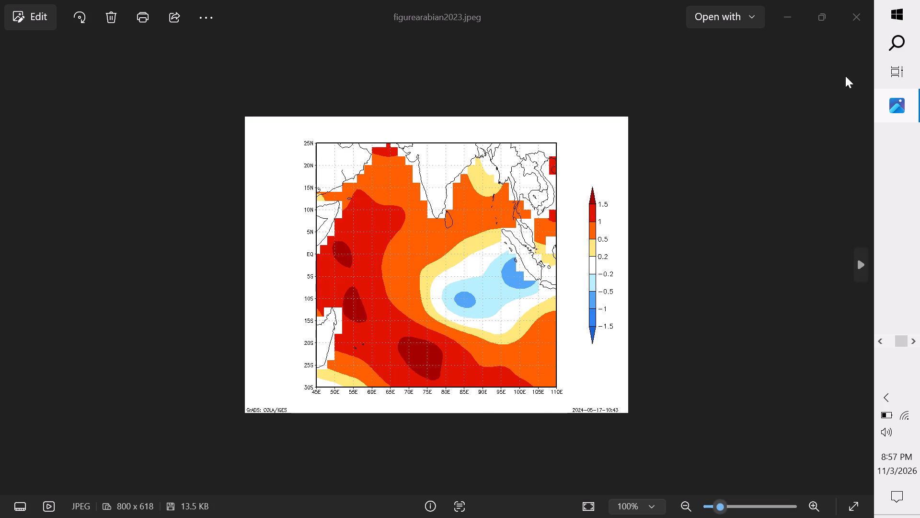
click(861, 0)
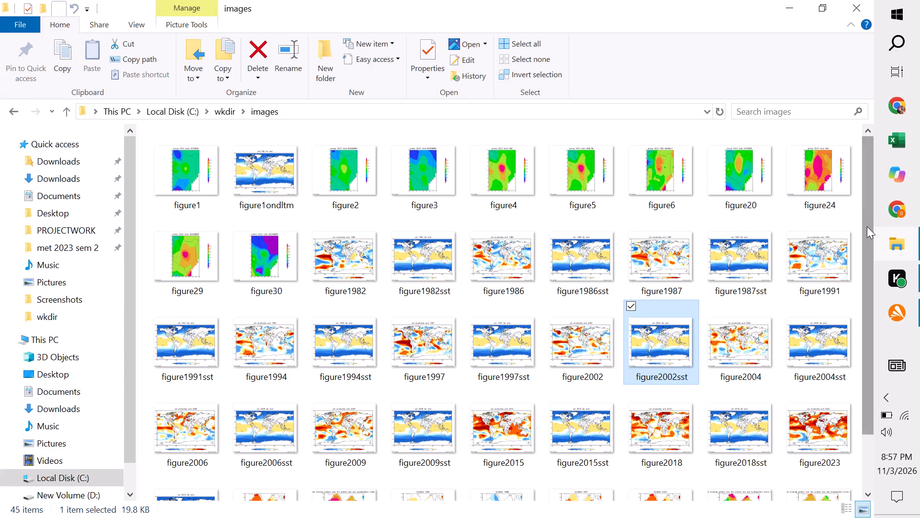
Go back to the wkdir folder and open the arabiansst script in a maximized Notepad window.
drag(867, 226, 897, 225)
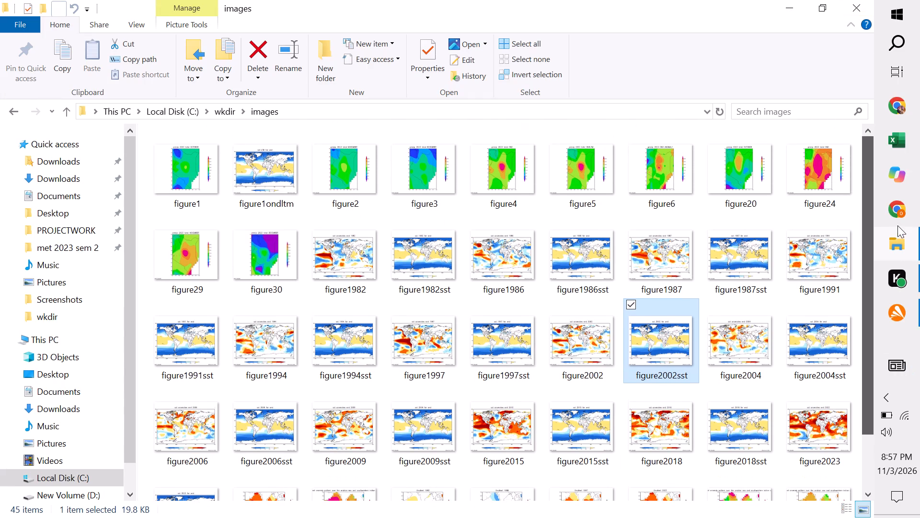
drag(897, 225, 883, 78)
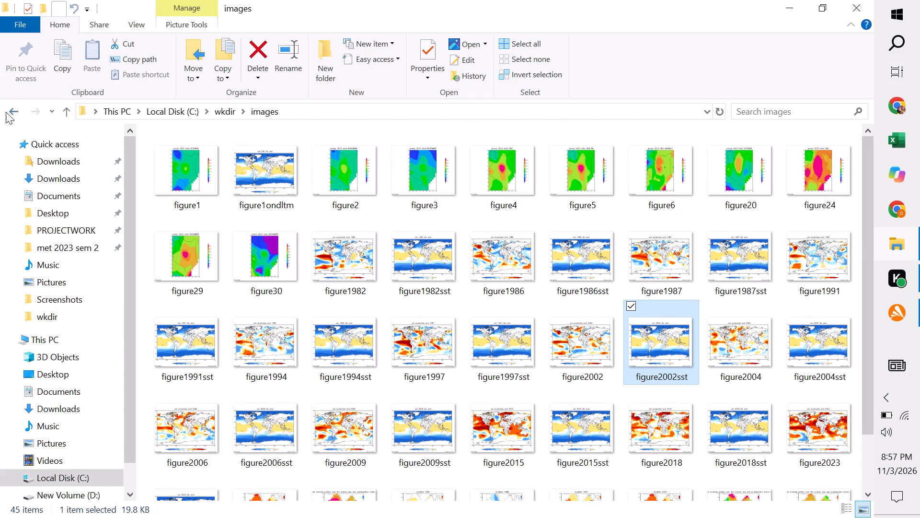
click(6, 112)
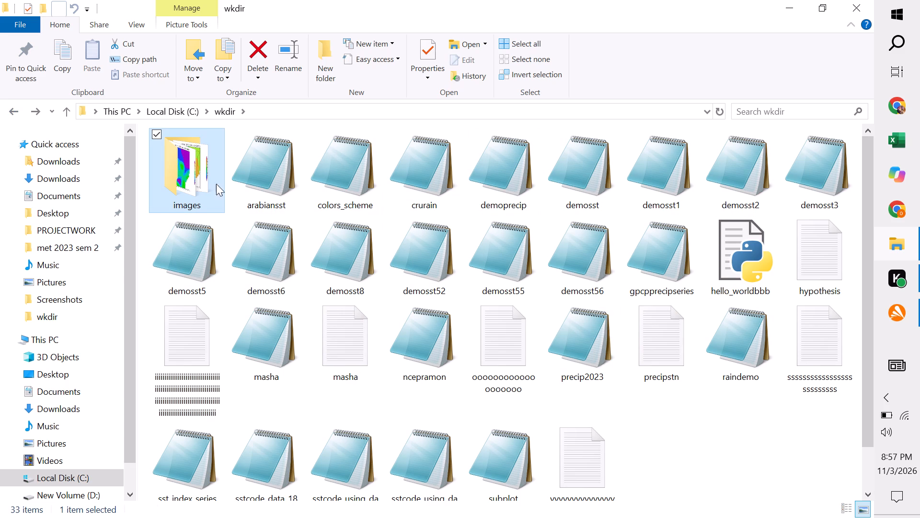
double_click(253, 183)
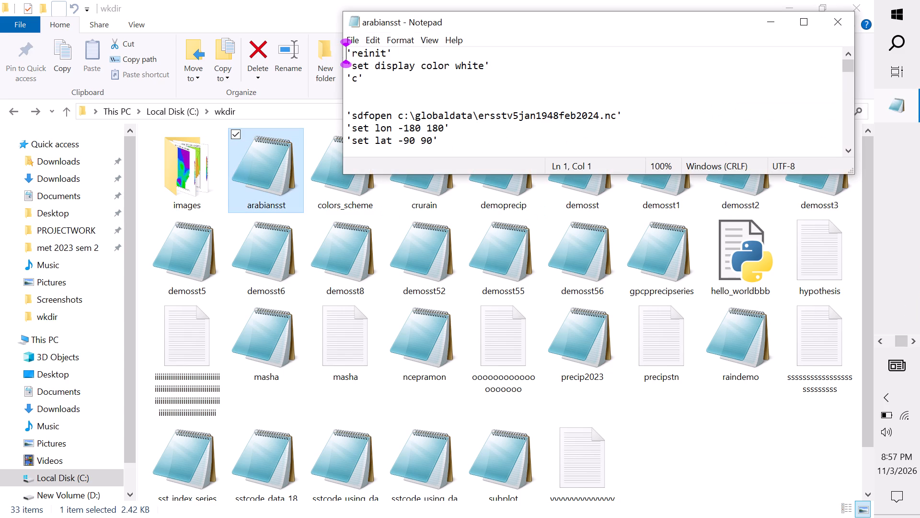
click(795, 55)
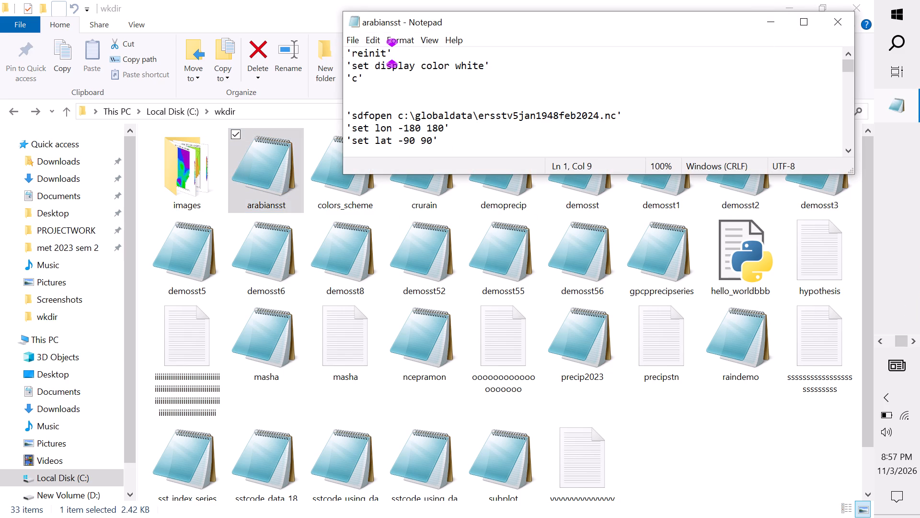
click(808, 26)
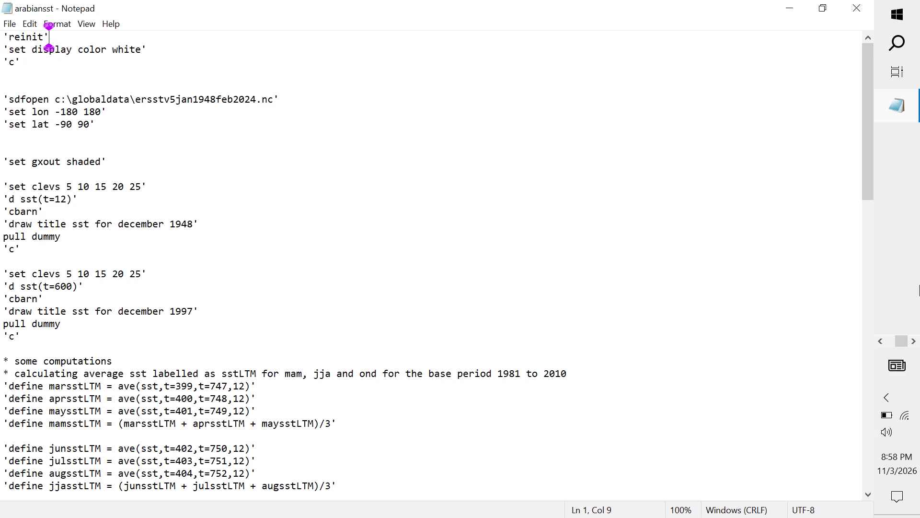
Read through the arabiansst script from the base-period computations to the ond2023 anomaly section, then close it.
drag(868, 182, 877, 237)
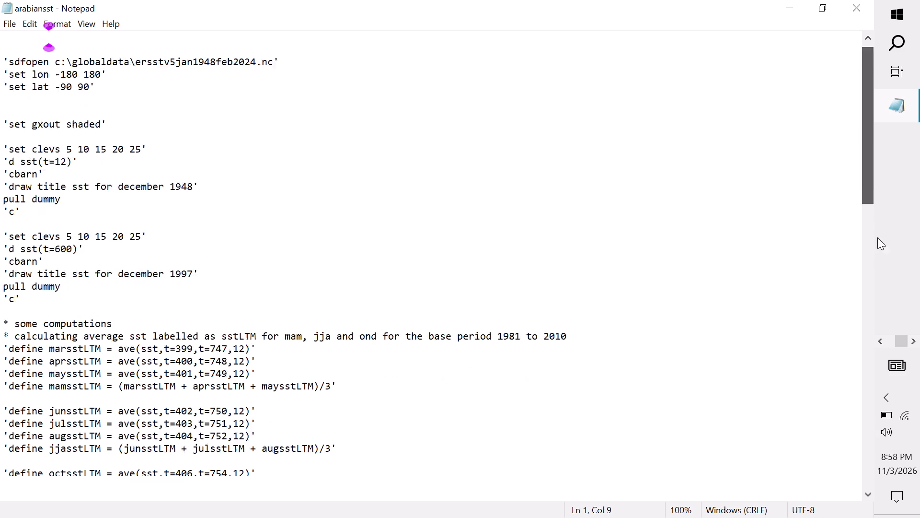
drag(877, 237, 919, 512)
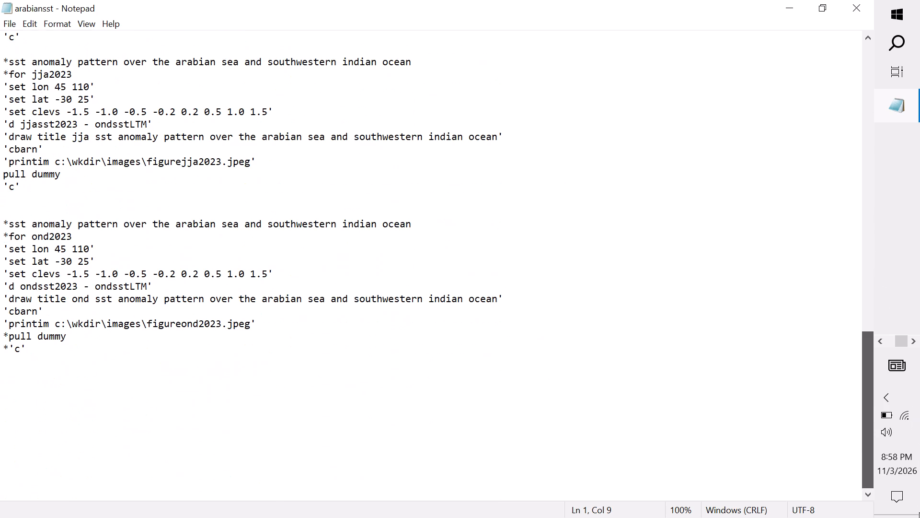
drag(919, 512, 915, 483)
drag(915, 483, 911, 416)
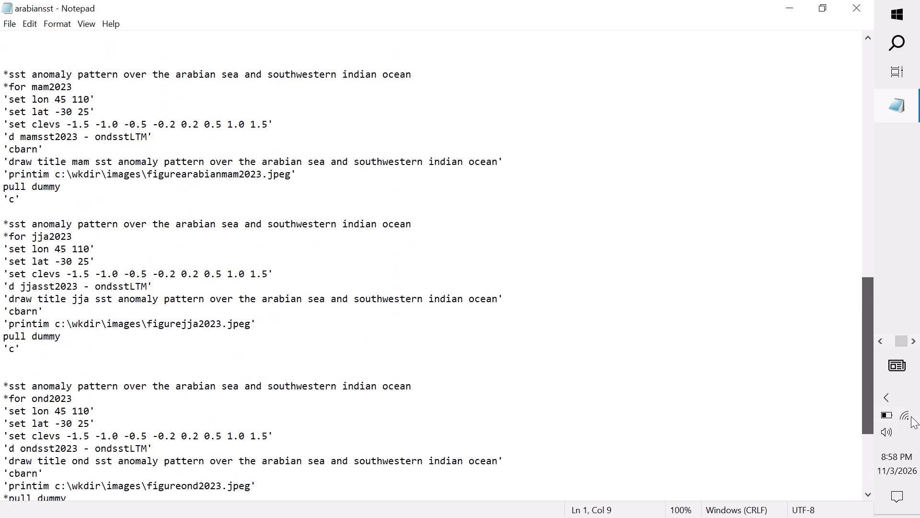
drag(911, 416, 911, 410)
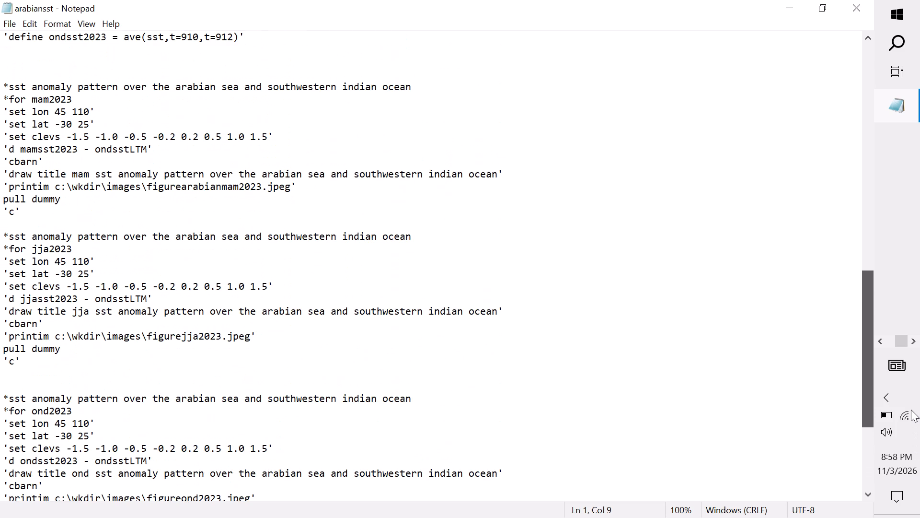
drag(911, 410, 911, 409)
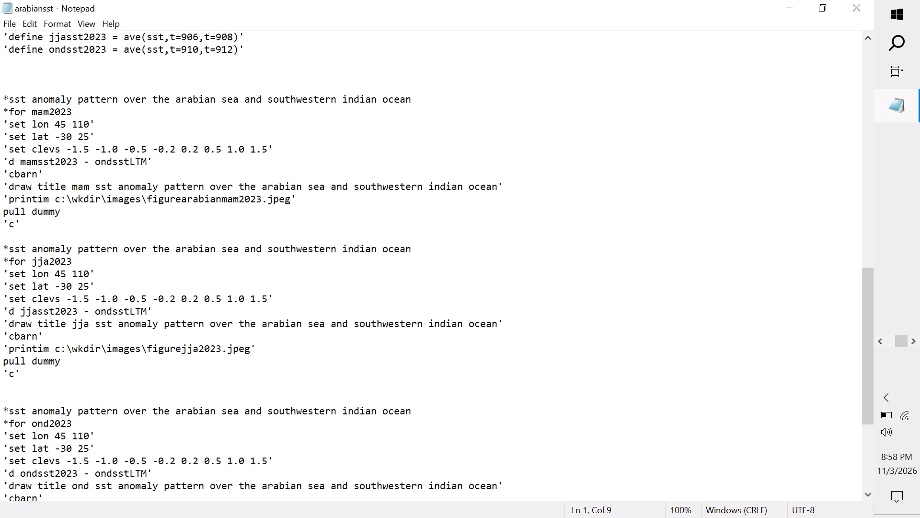
drag(865, 332, 838, 222)
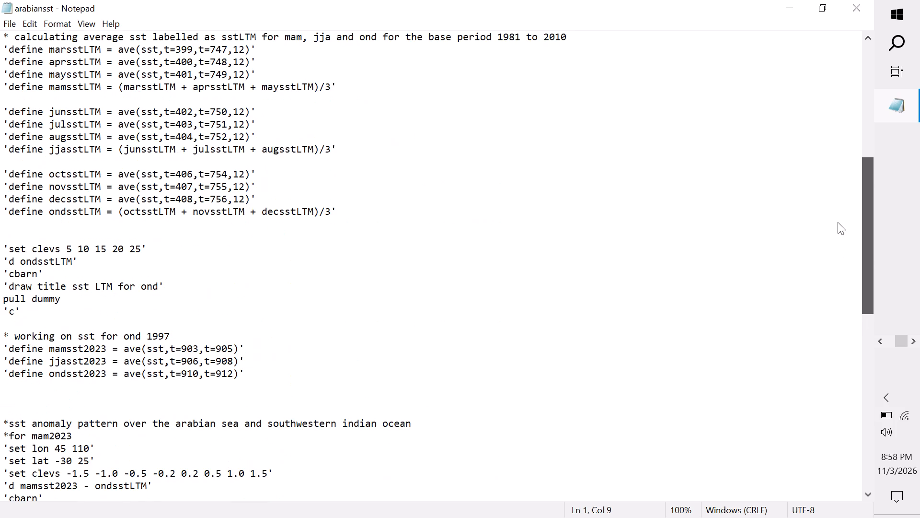
drag(838, 222, 813, 194)
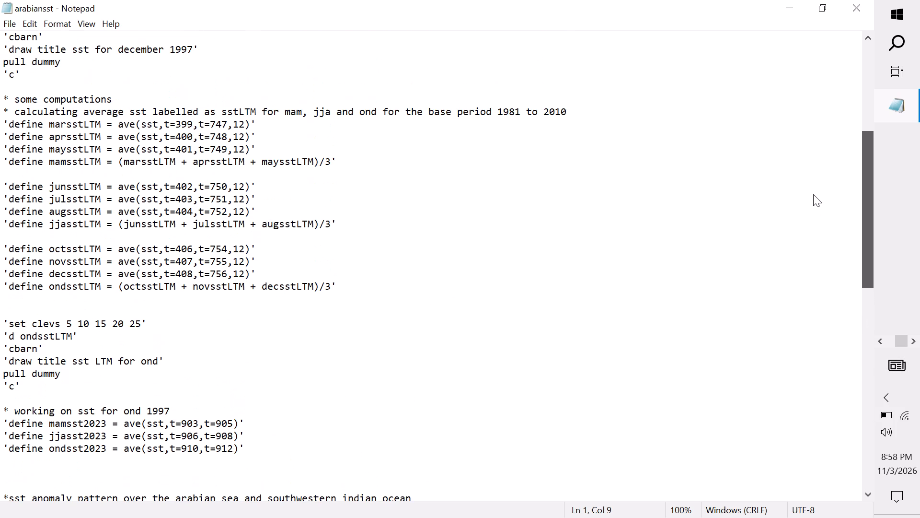
drag(813, 194, 826, 0)
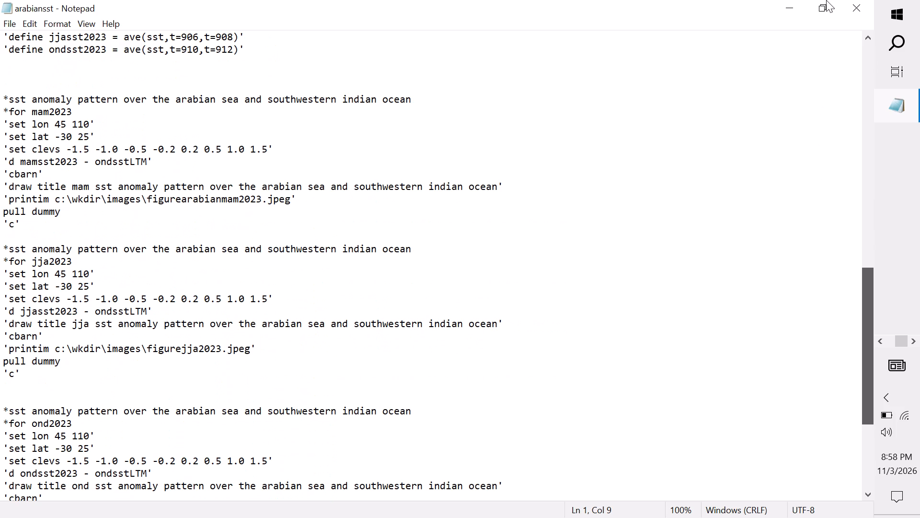
drag(826, 0, 839, 0)
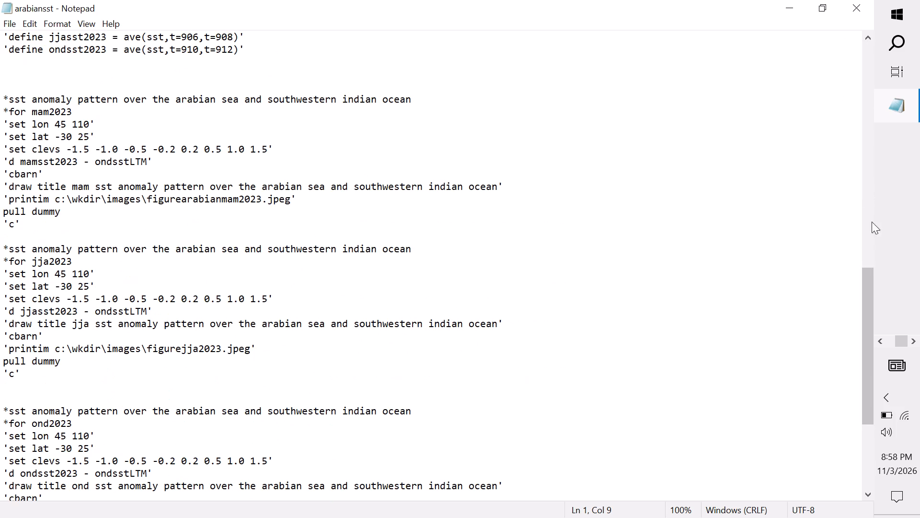
drag(867, 294, 850, 121)
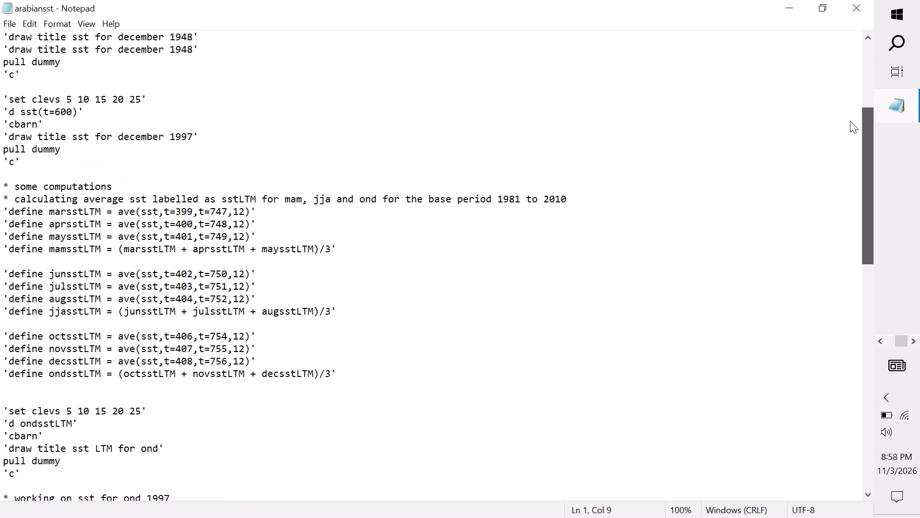
drag(850, 121, 834, 0)
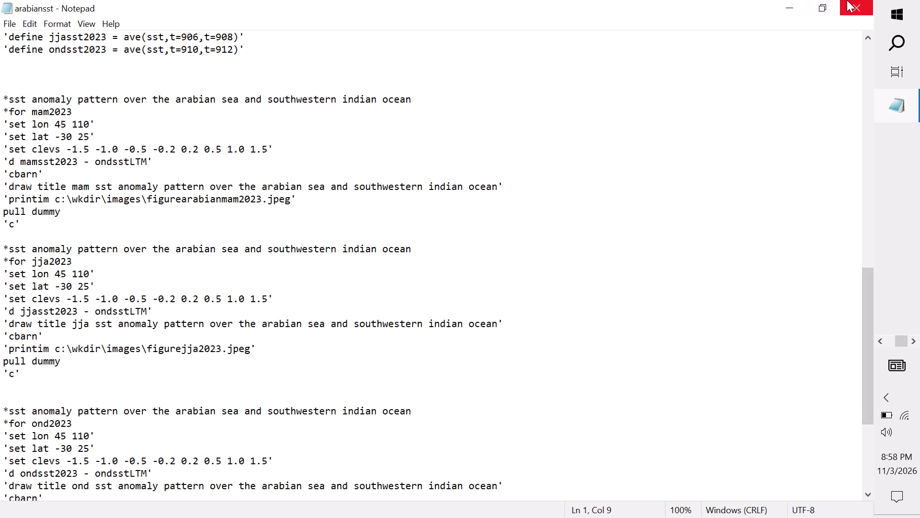
click(848, 0)
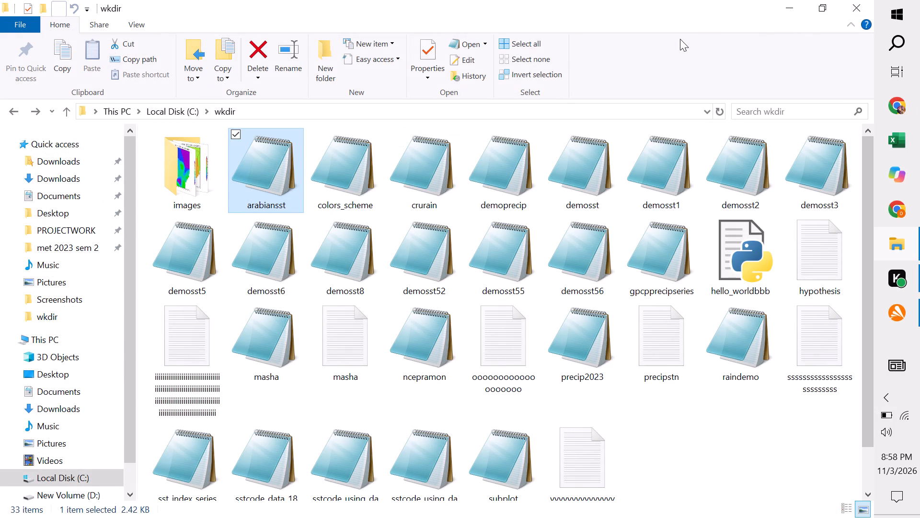
Open the hypothesis text file in wkdir in a maximized window, read its t-test code, and close it.
double_click(826, 248)
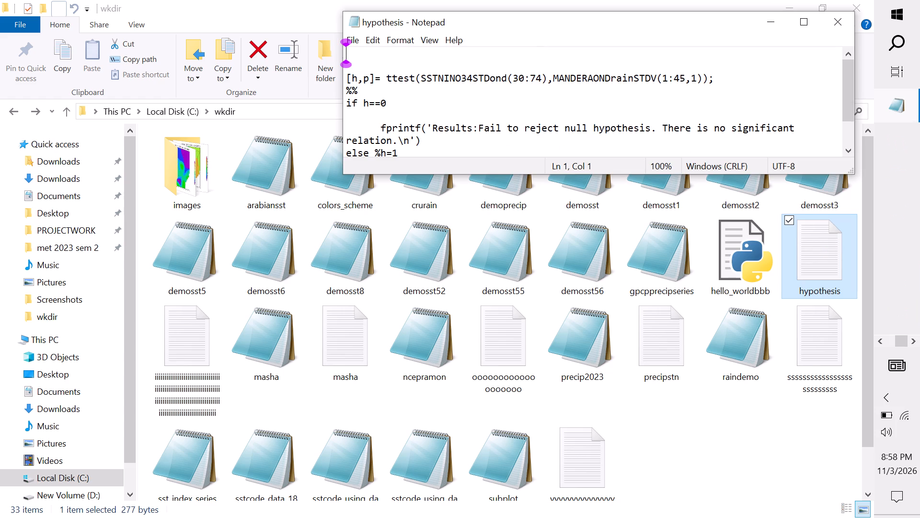
click(805, 19)
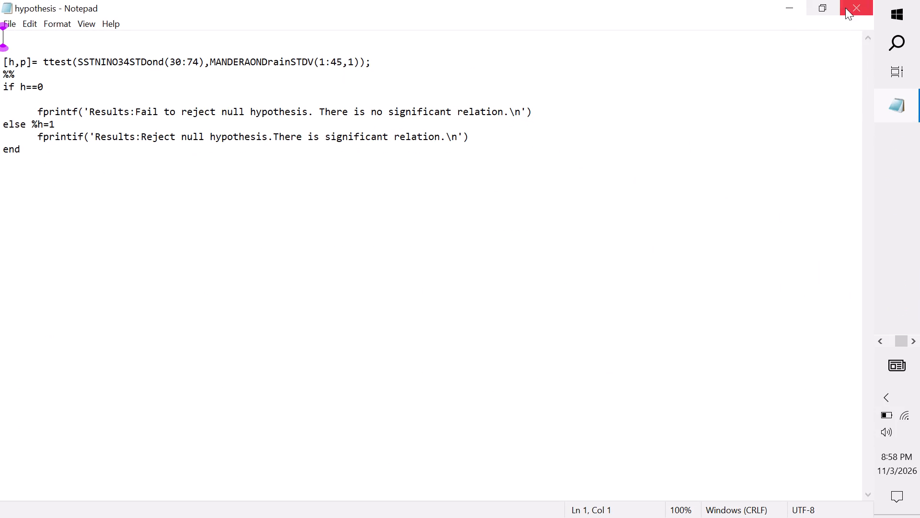
click(858, 3)
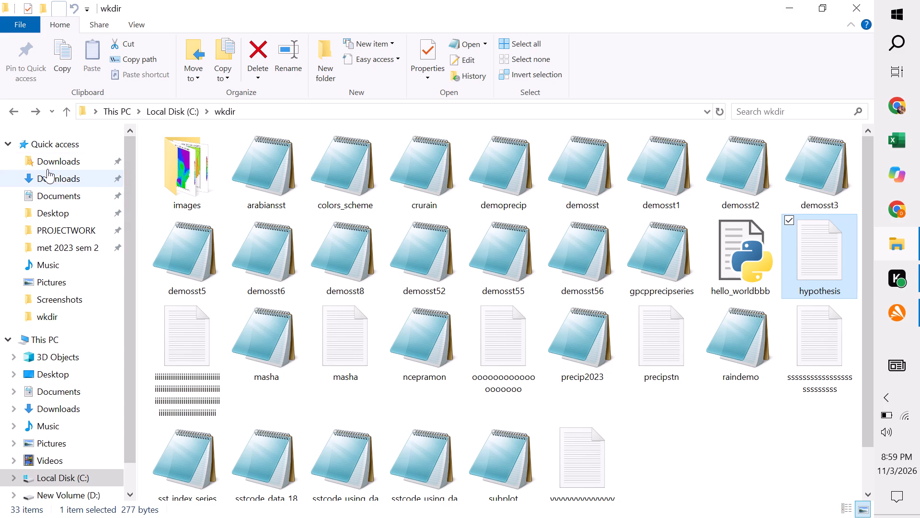
Open the Predictors Bujumbura Excel template from the BUJUMBURA ASSIGNMENT folder on New Volume (D:).
click(13, 116)
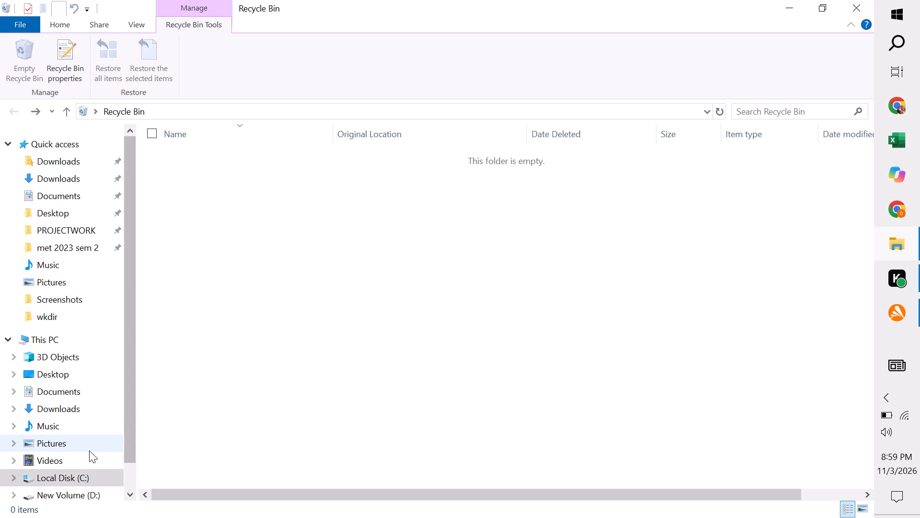
double_click(72, 431)
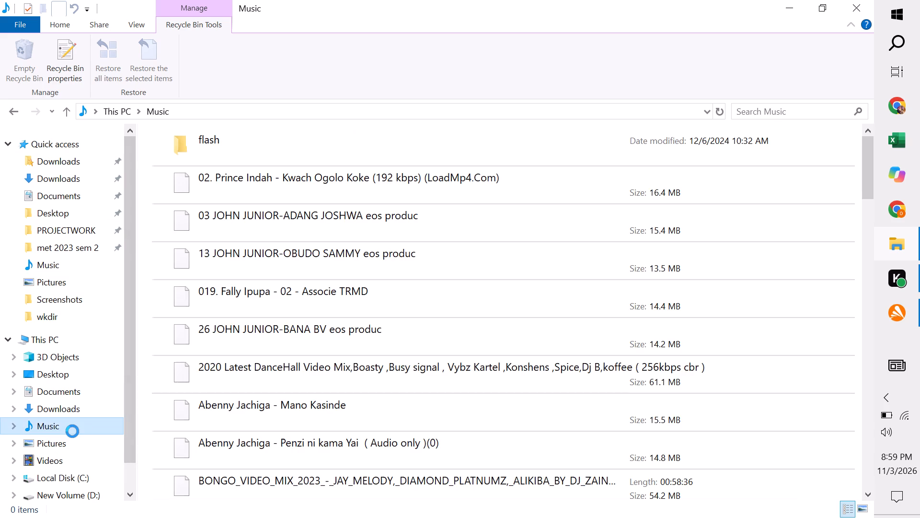
double_click(78, 501)
click(84, 498)
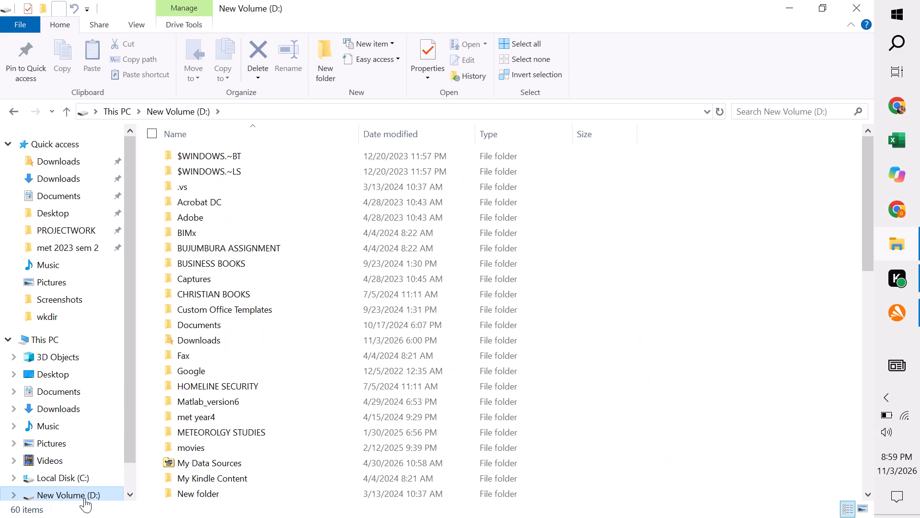
click(267, 244)
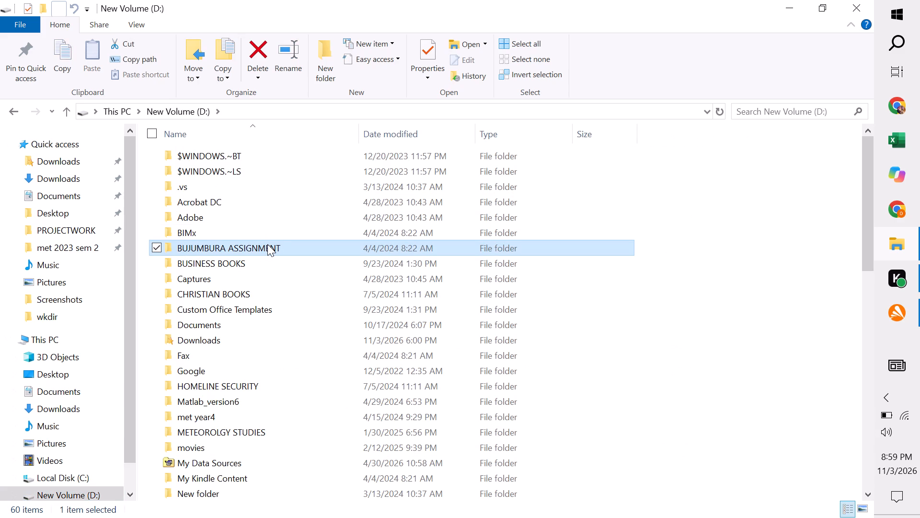
triple_click(267, 244)
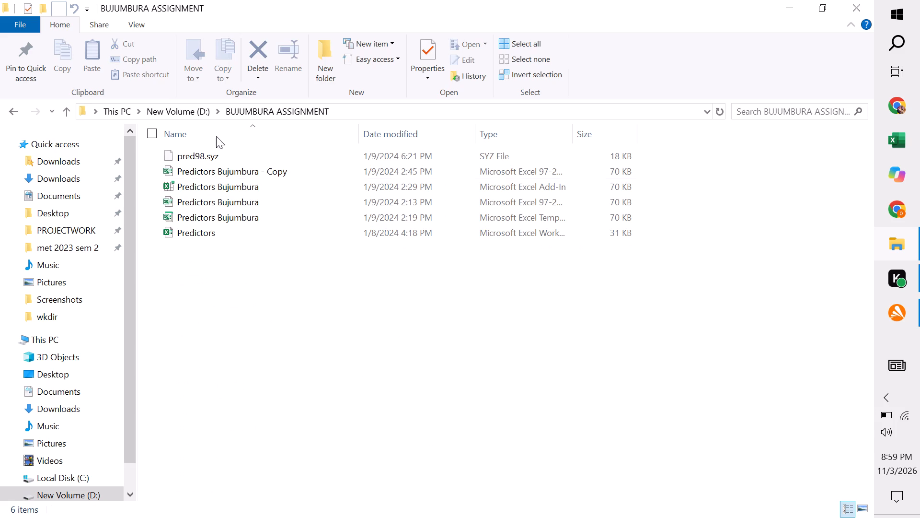
triple_click(264, 216)
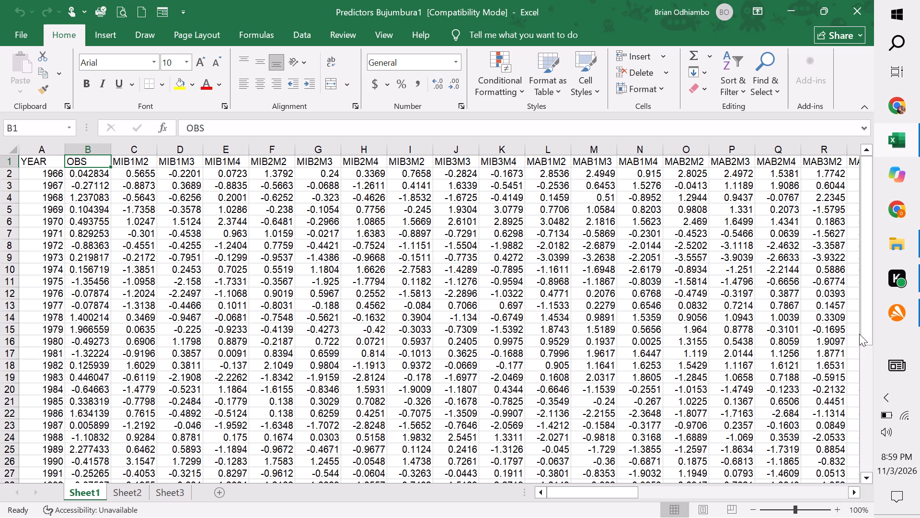
Examine the yearly predictor data on Sheet1 down to the 2009 row and across to column AT.
drag(859, 334, 872, 330)
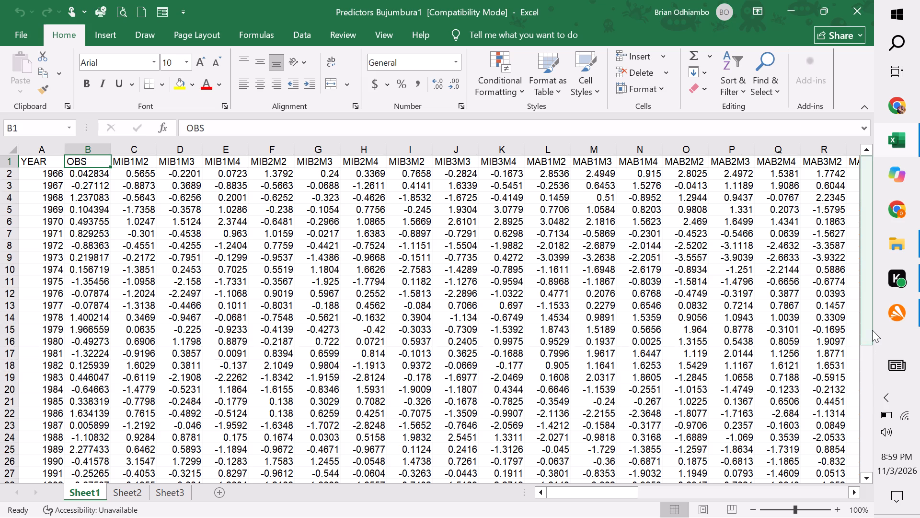
drag(872, 330, 909, 509)
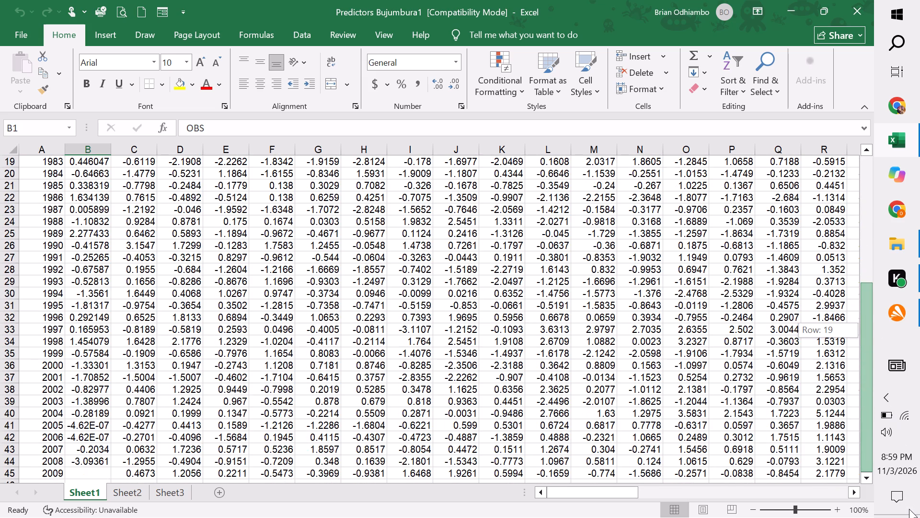
drag(909, 509, 901, 517)
drag(625, 494, 724, 480)
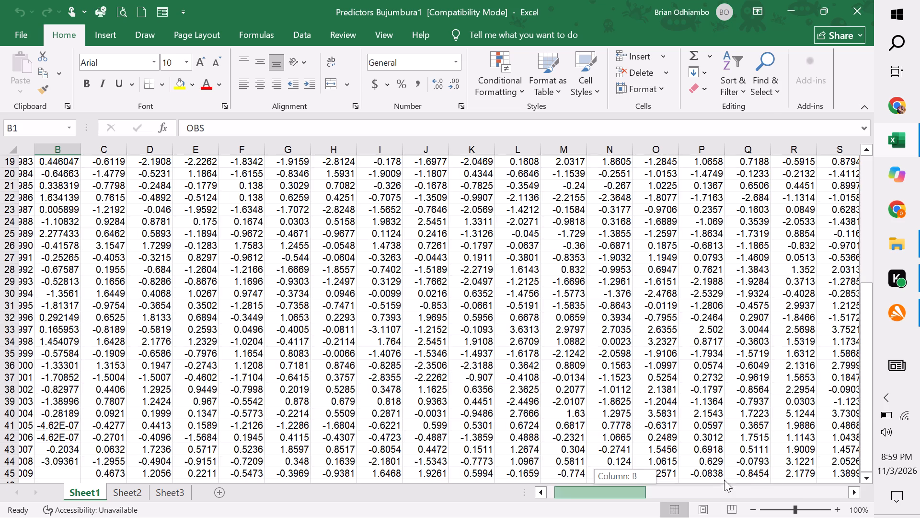
drag(724, 480, 667, 481)
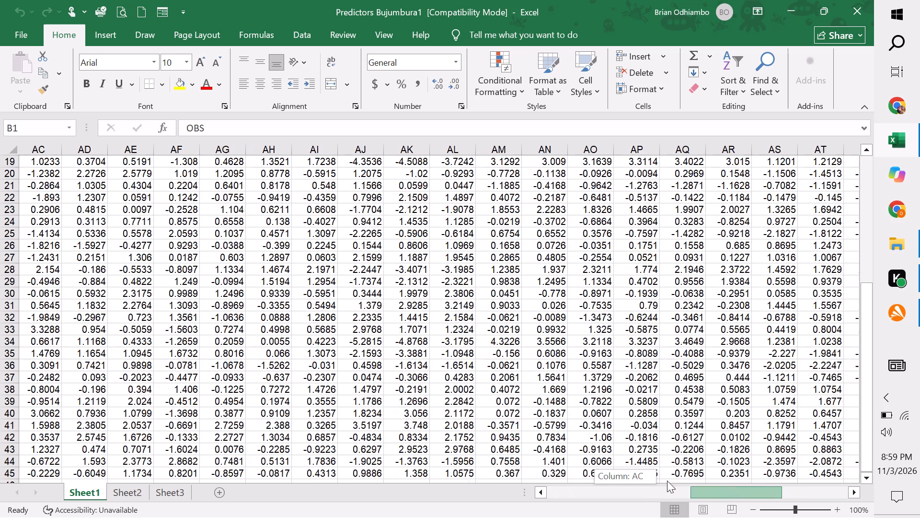
drag(667, 481, 435, 480)
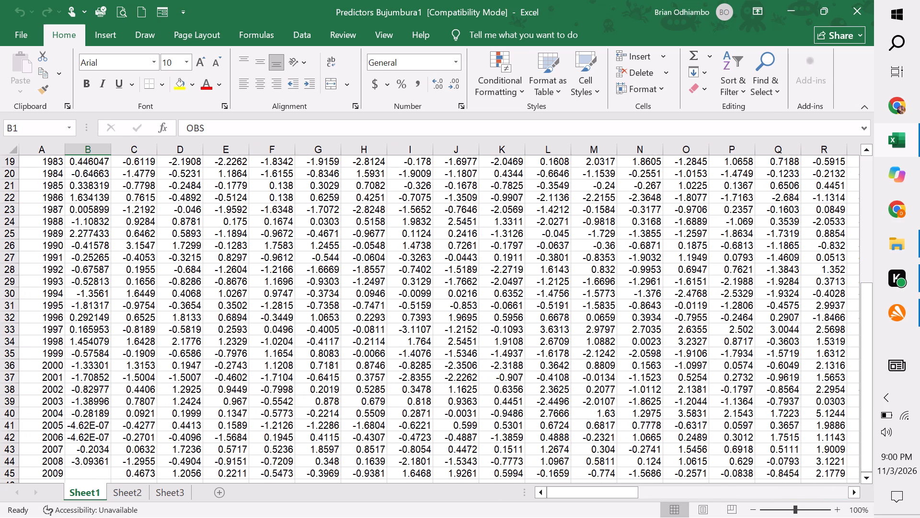
drag(867, 358, 867, 421)
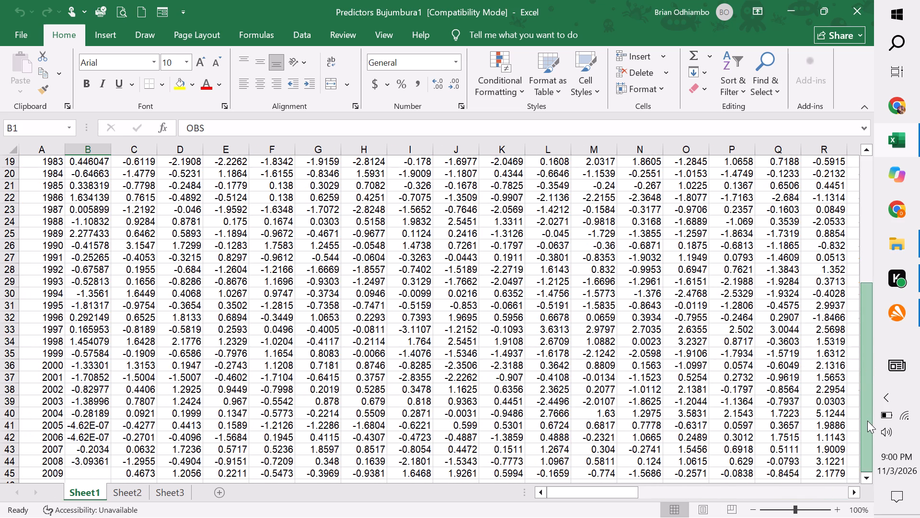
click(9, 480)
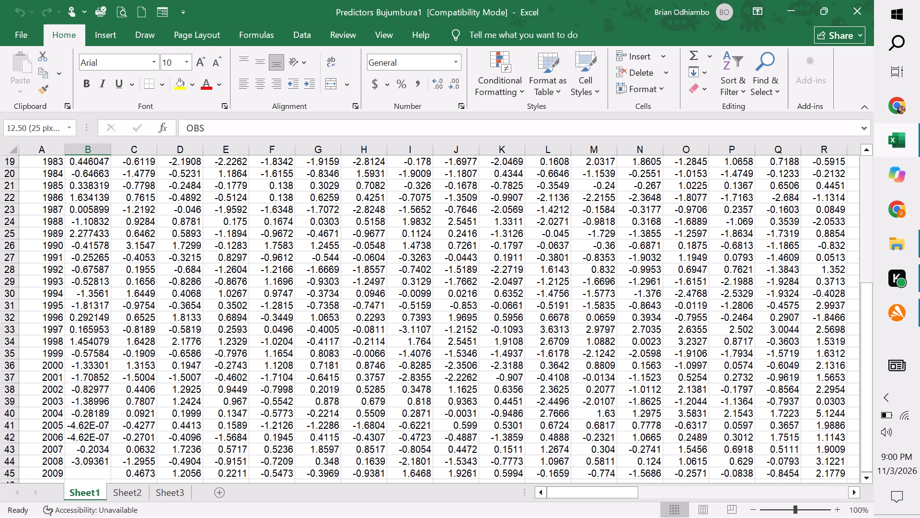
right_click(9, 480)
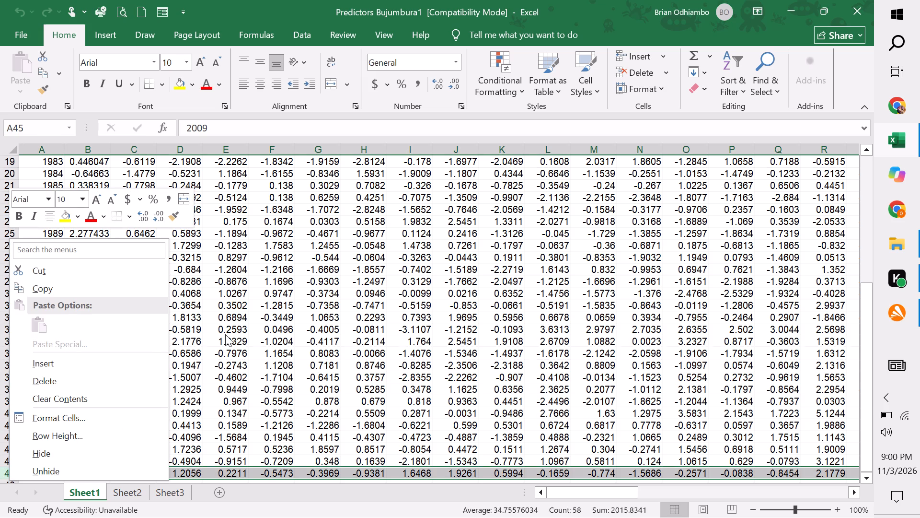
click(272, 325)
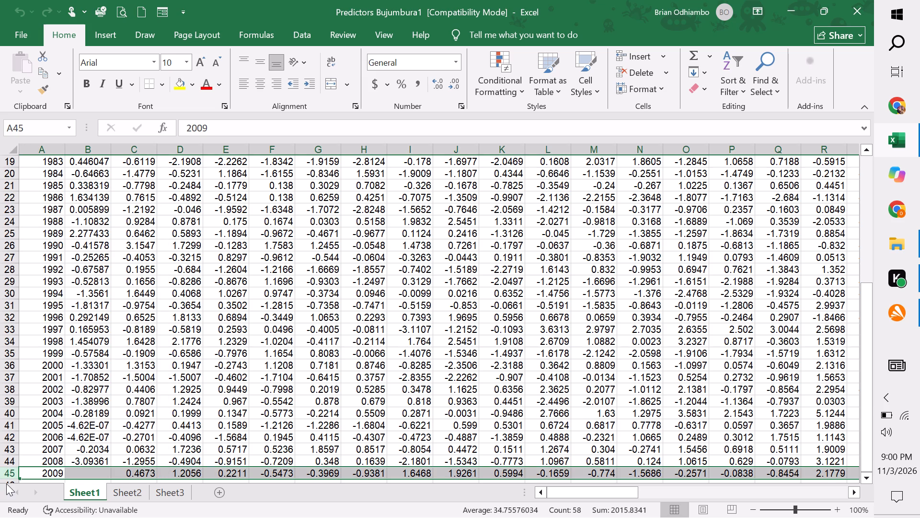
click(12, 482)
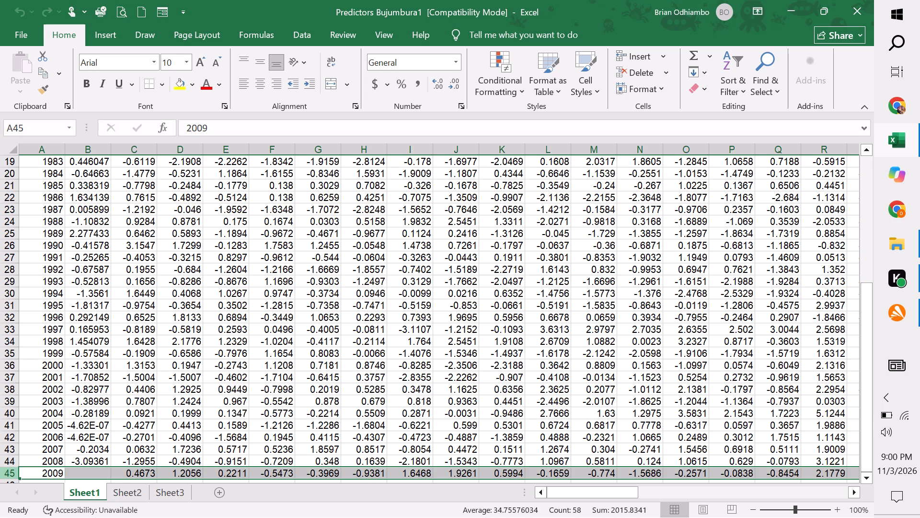
Review the Sheet1 data again from the header row down to the 2009 row, ending on cell F43.
drag(868, 313, 863, 148)
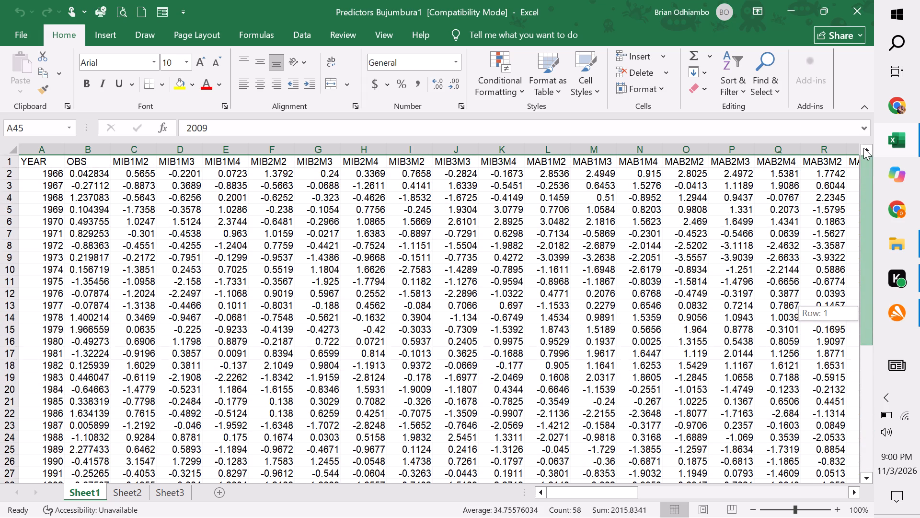
drag(863, 148, 919, 517)
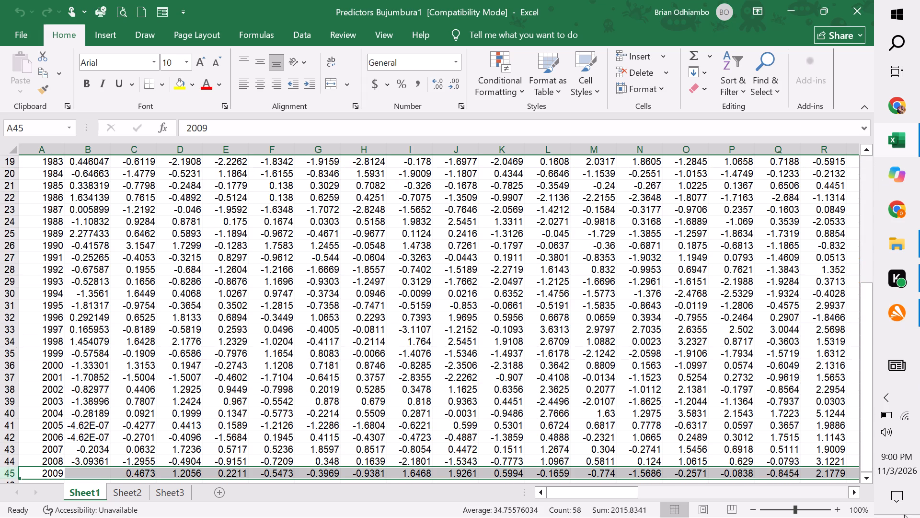
click(285, 454)
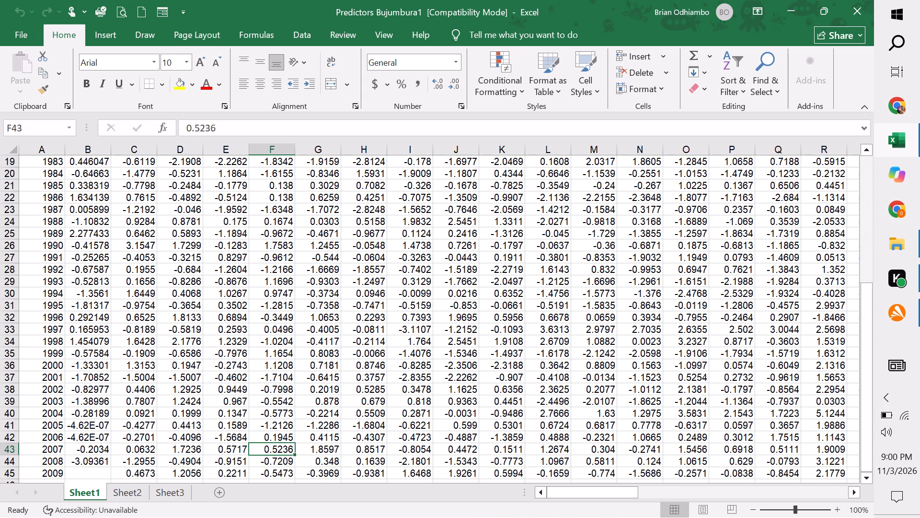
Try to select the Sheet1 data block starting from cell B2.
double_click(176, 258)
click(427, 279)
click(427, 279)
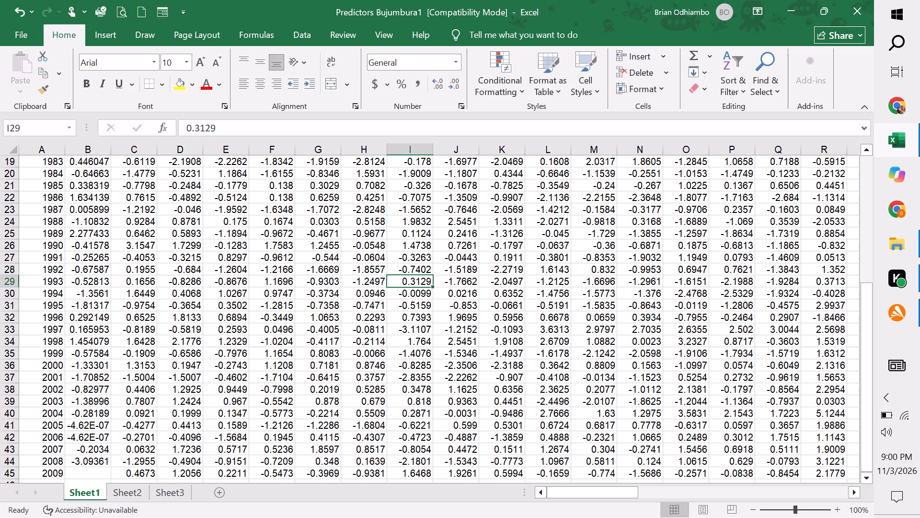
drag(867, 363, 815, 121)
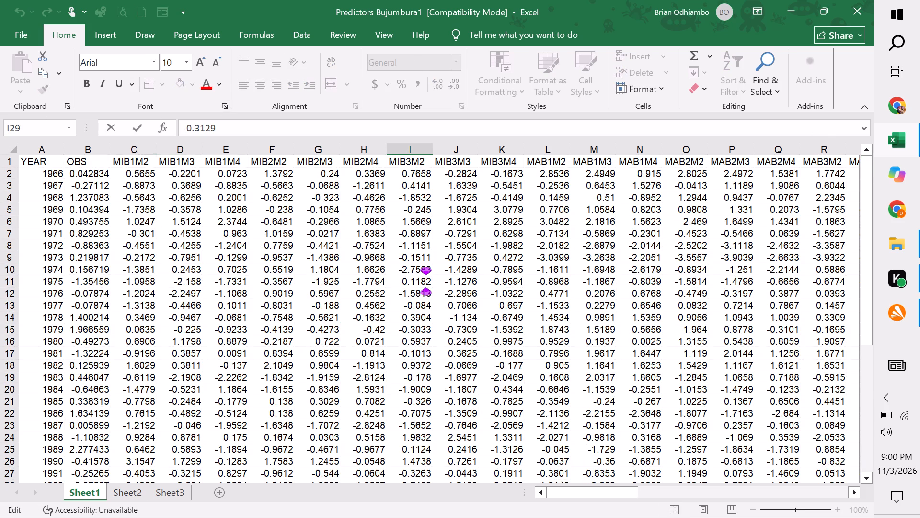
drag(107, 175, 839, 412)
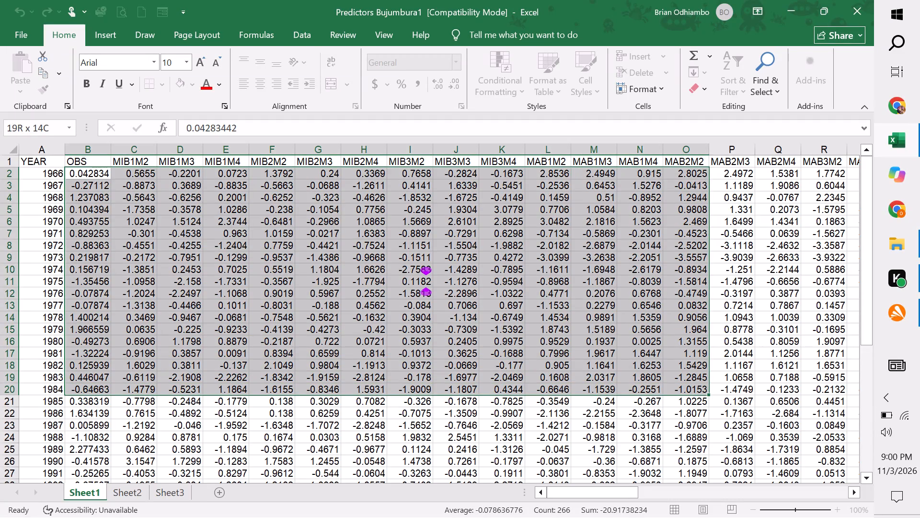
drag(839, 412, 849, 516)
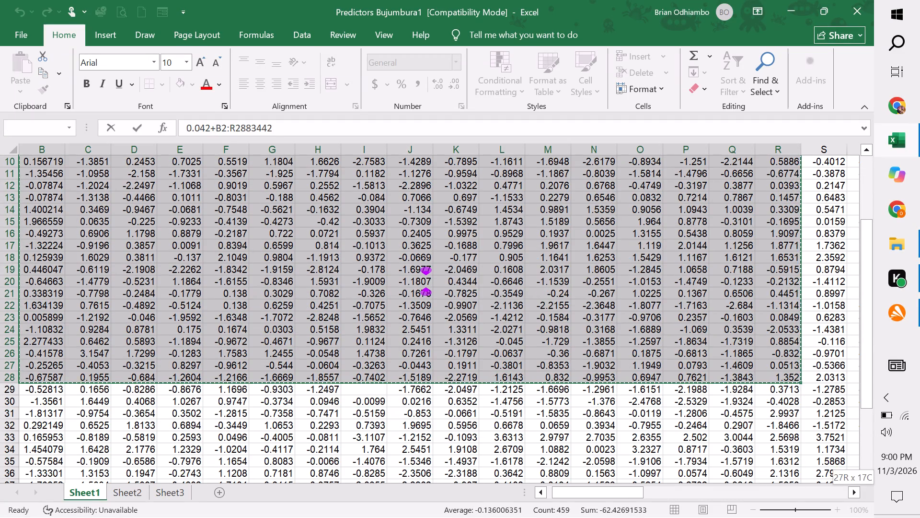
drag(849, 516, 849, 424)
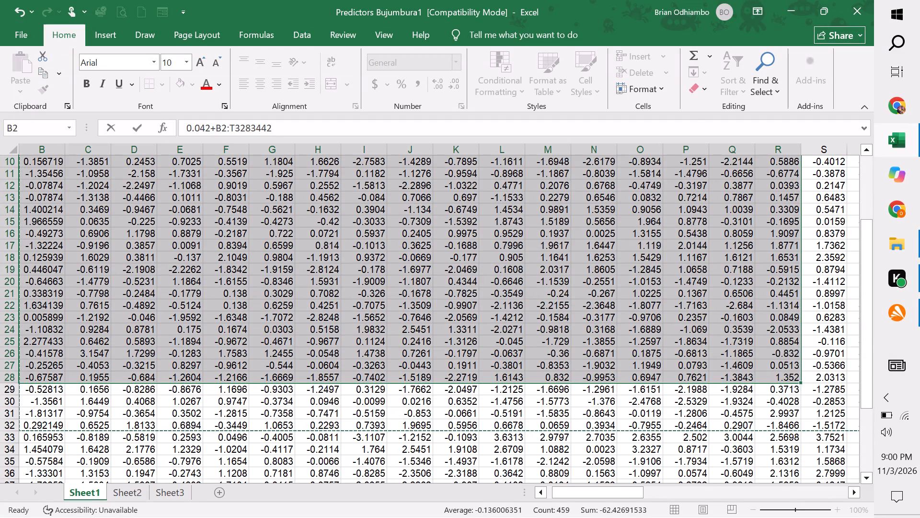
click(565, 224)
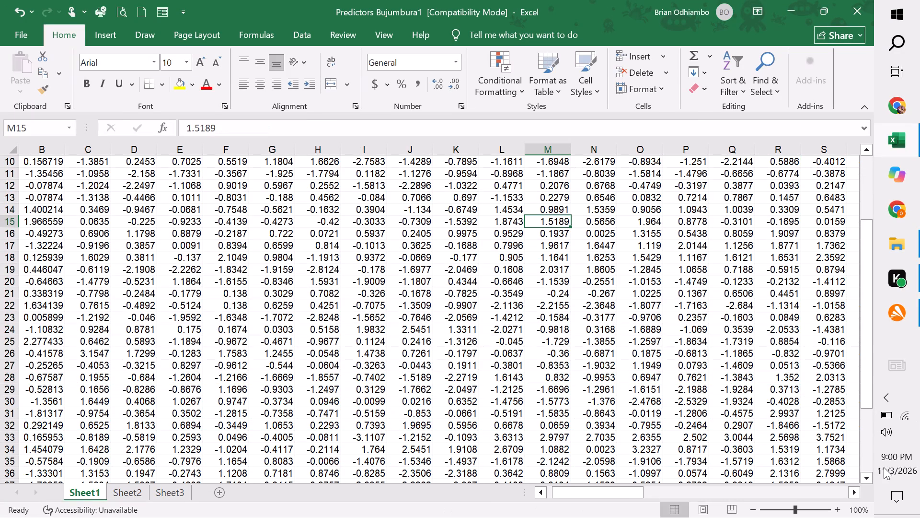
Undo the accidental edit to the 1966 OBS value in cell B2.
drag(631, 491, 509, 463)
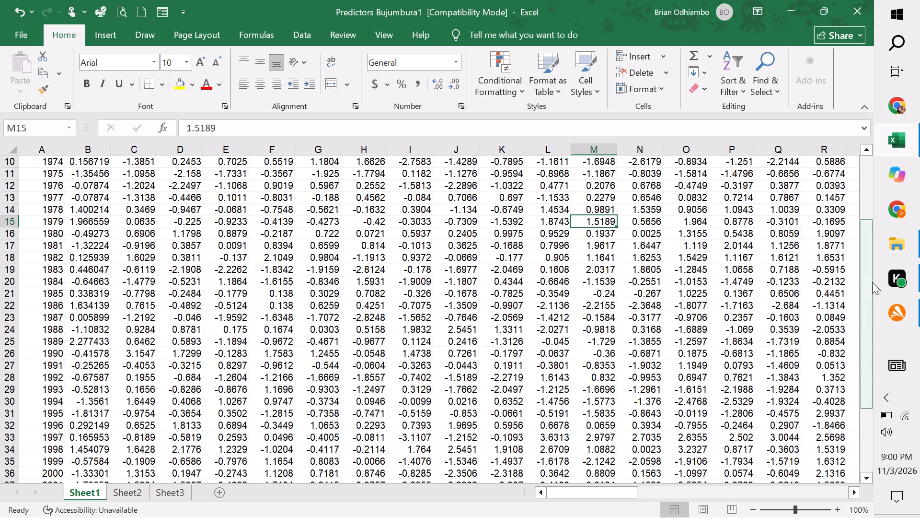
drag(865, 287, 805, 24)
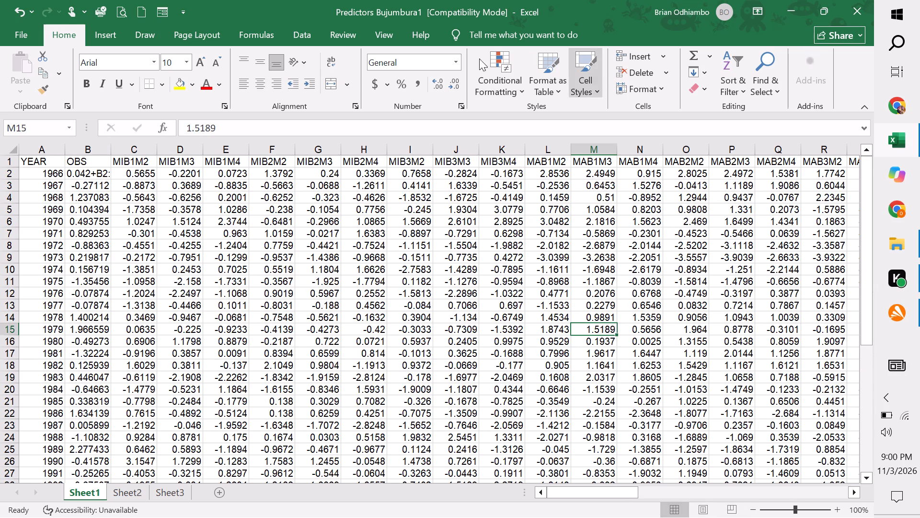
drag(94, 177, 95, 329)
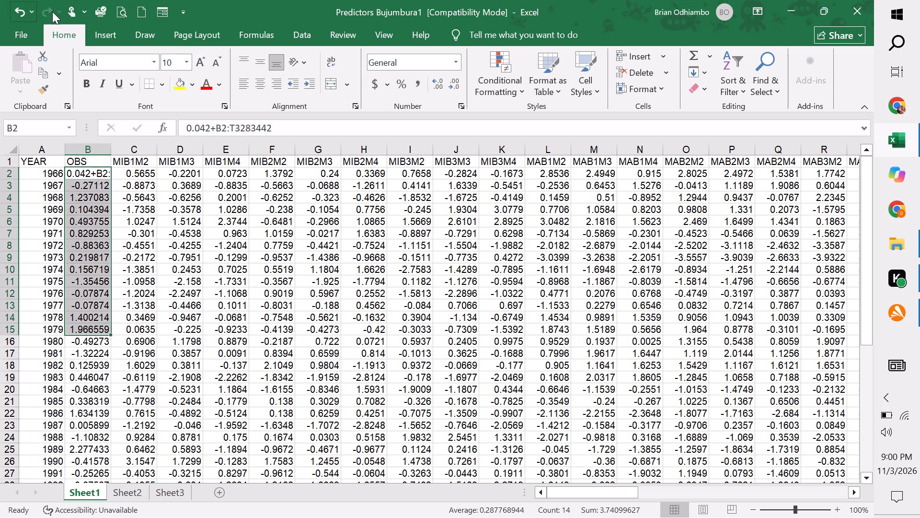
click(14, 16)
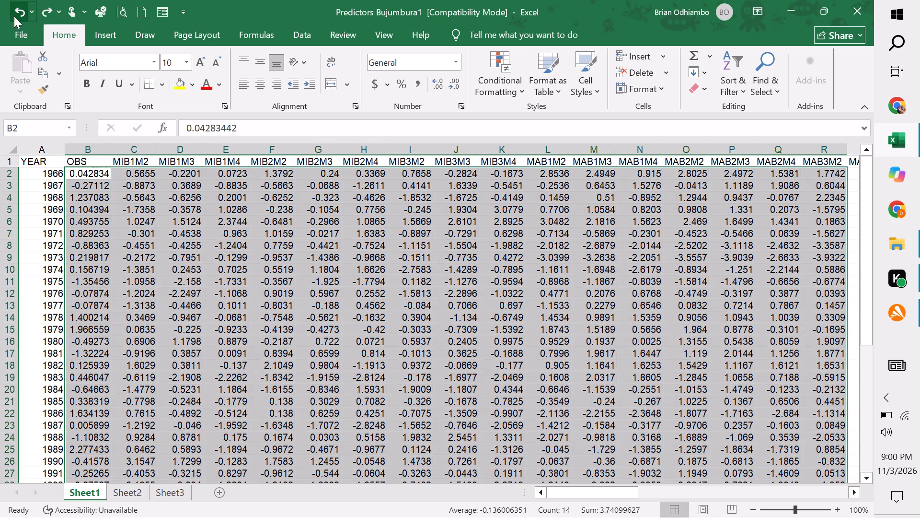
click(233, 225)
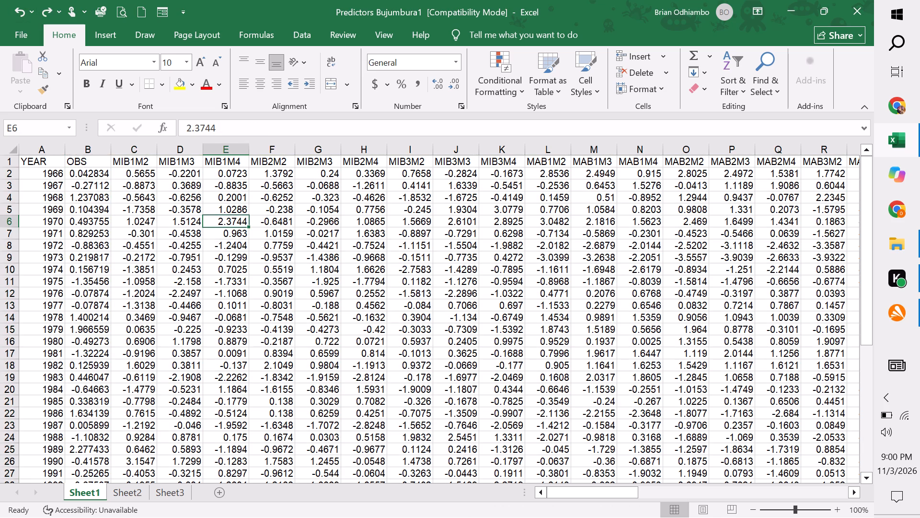
Format the OBS values for 1966 to 1982 (B2:B18) as numbers with one decimal place.
drag(98, 172, 93, 361)
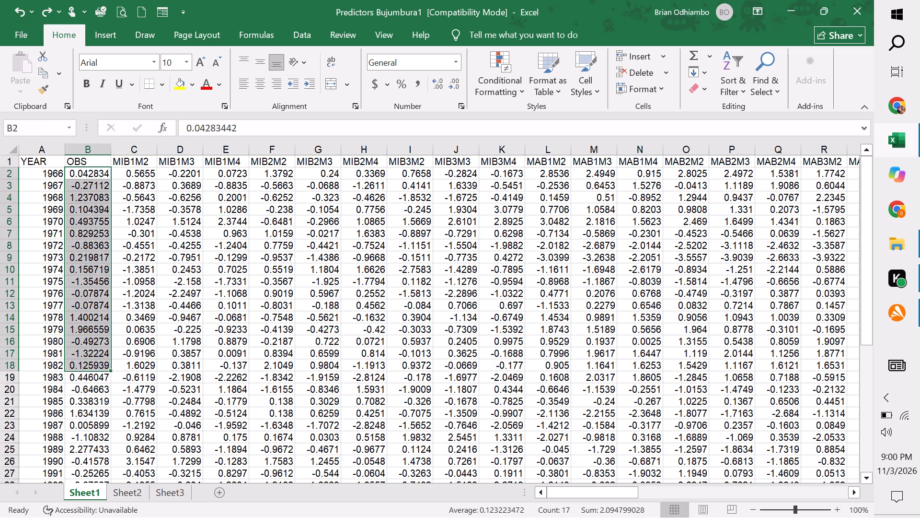
click(440, 85)
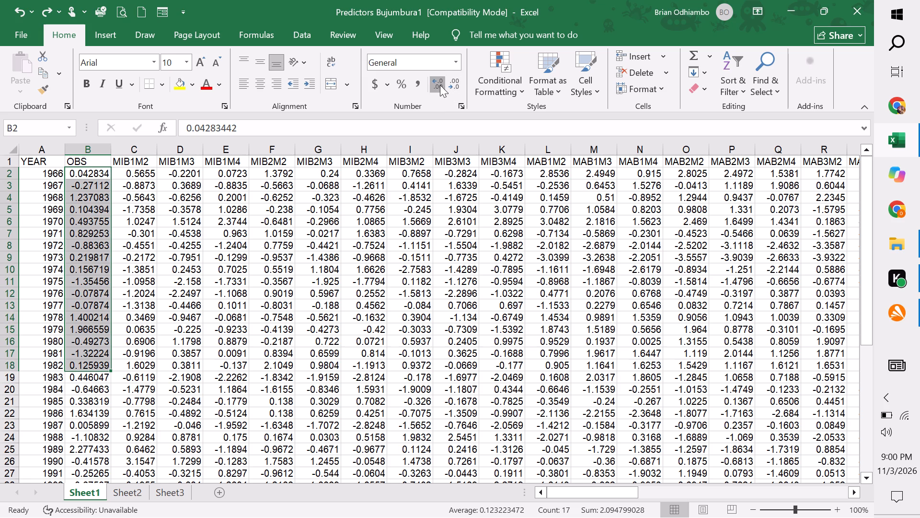
click(440, 85)
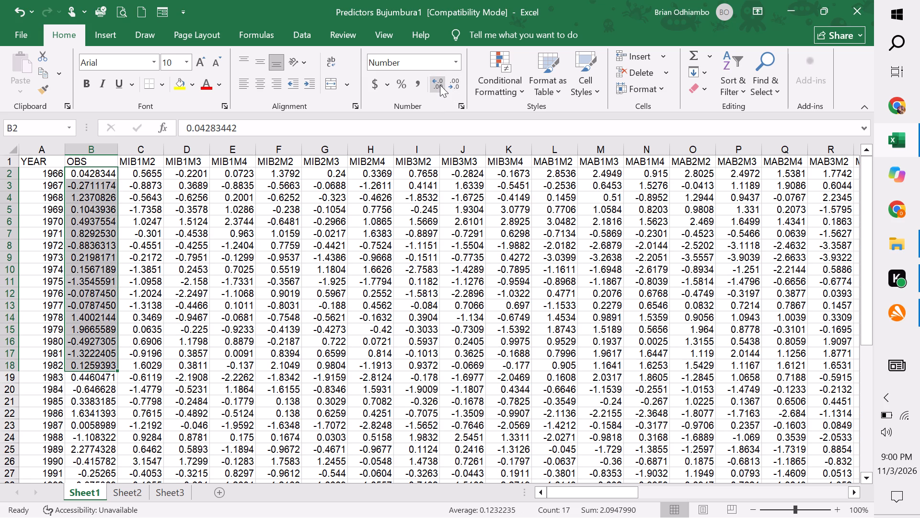
click(453, 85)
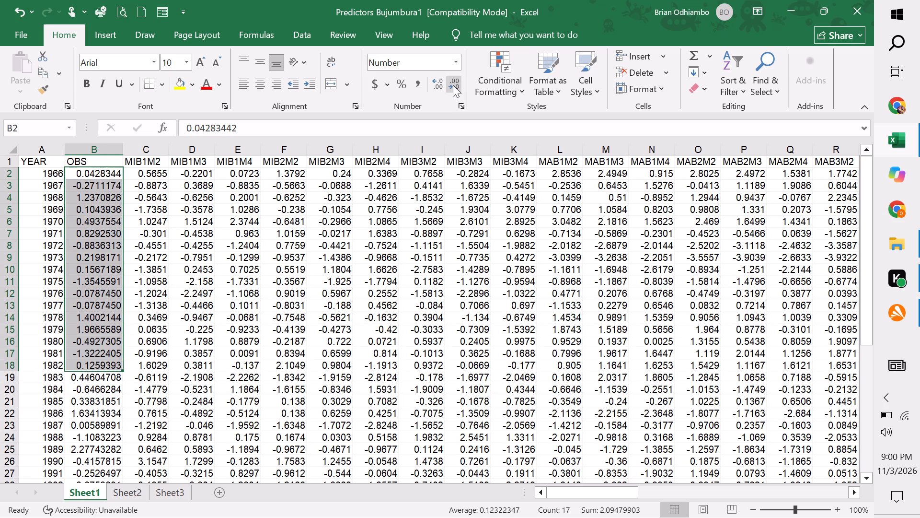
click(453, 85)
click(453, 85)
click(453, 85)
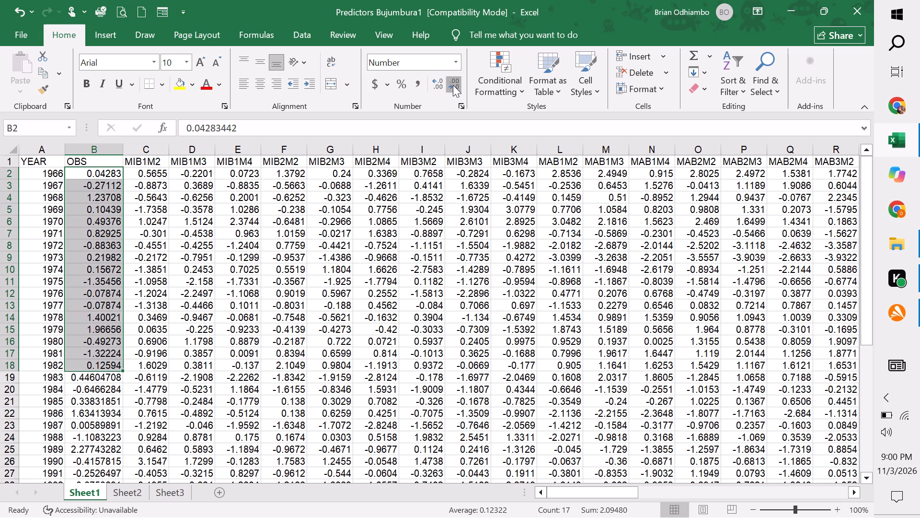
triple_click(453, 85)
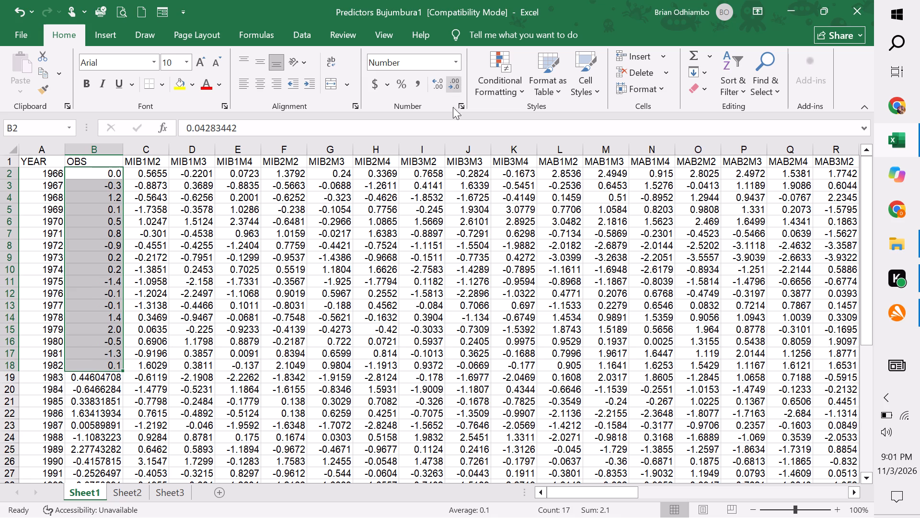
click(417, 354)
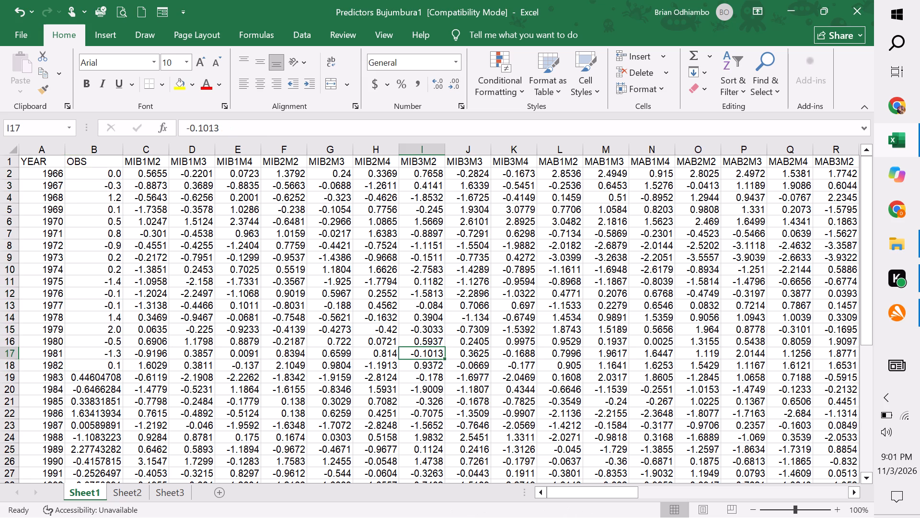
Format the predictor values for 1966 to 1985, from MIB1M2 to SOIM3 (C2:BG21), with one decimal place.
drag(864, 323, 867, 352)
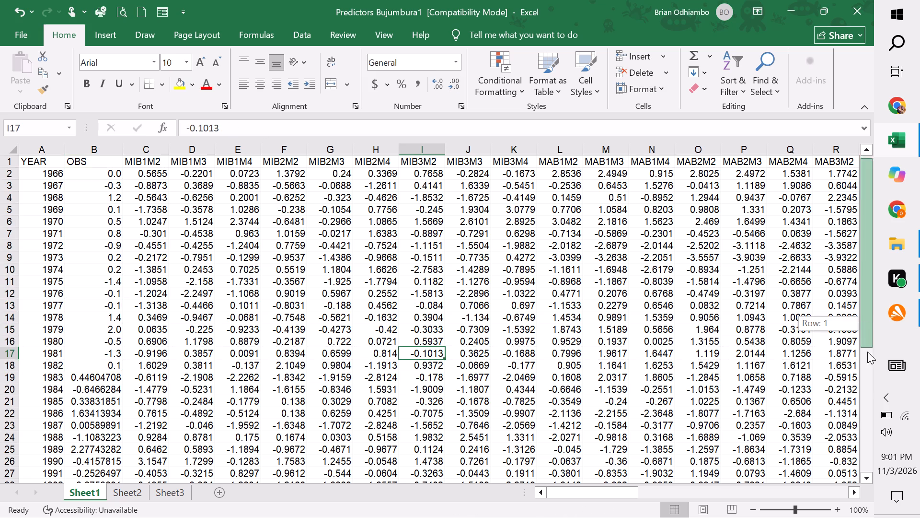
drag(867, 352, 856, 327)
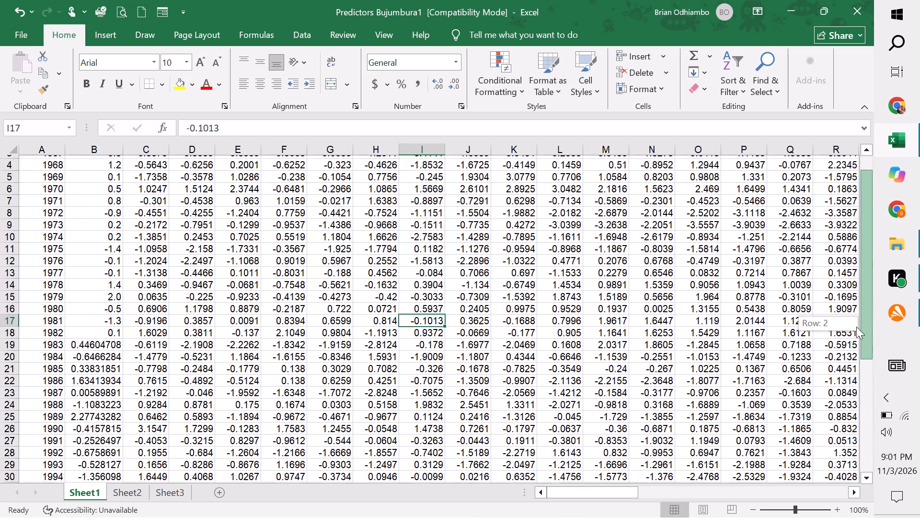
drag(856, 327, 840, 301)
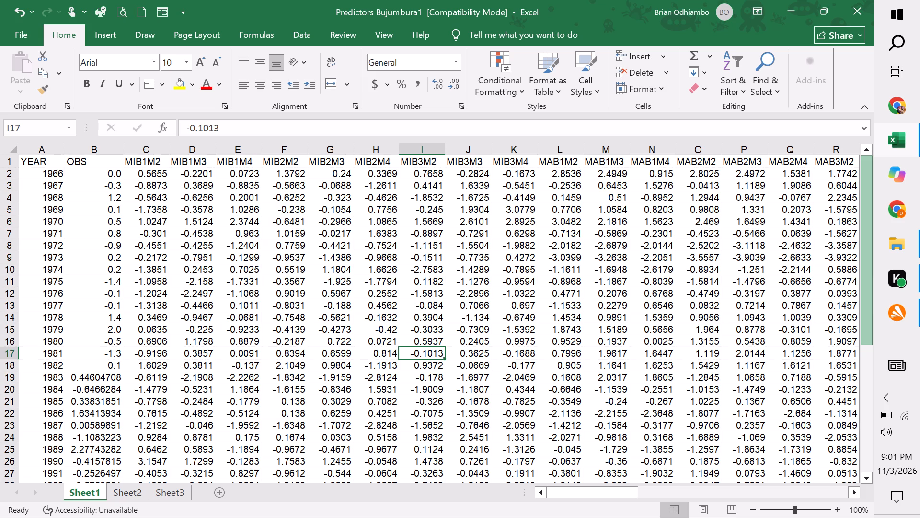
drag(149, 174, 774, 388)
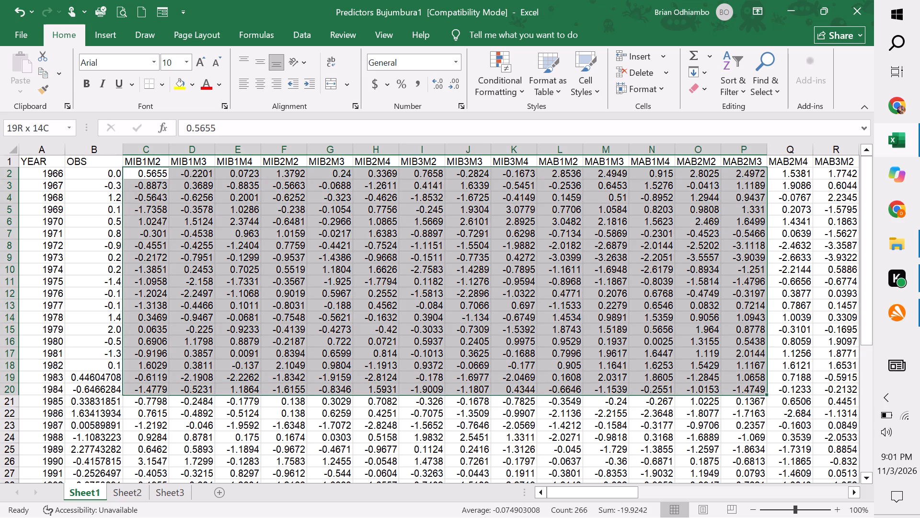
drag(774, 388, 919, 388)
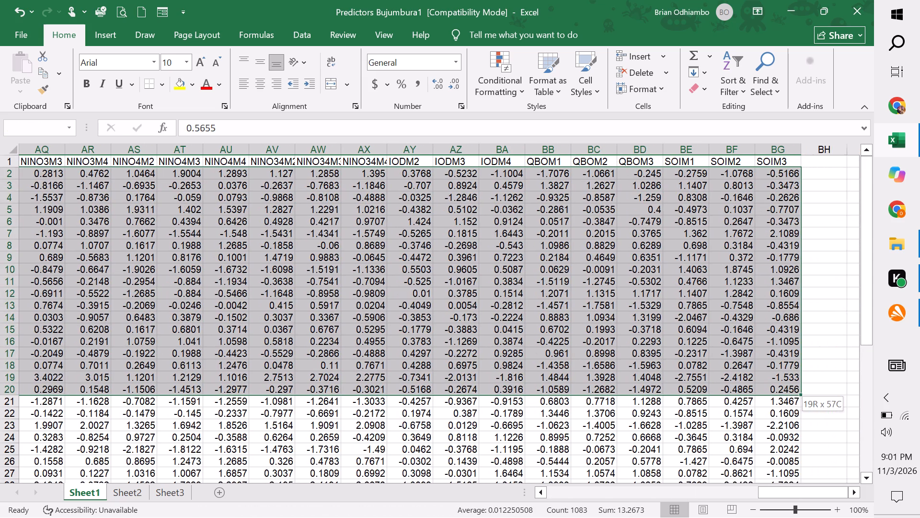
drag(919, 388, 603, 396)
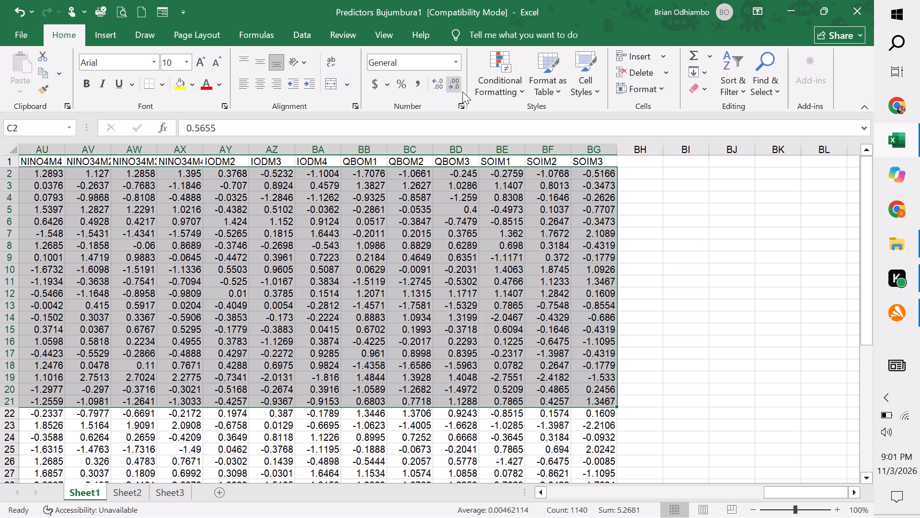
click(450, 90)
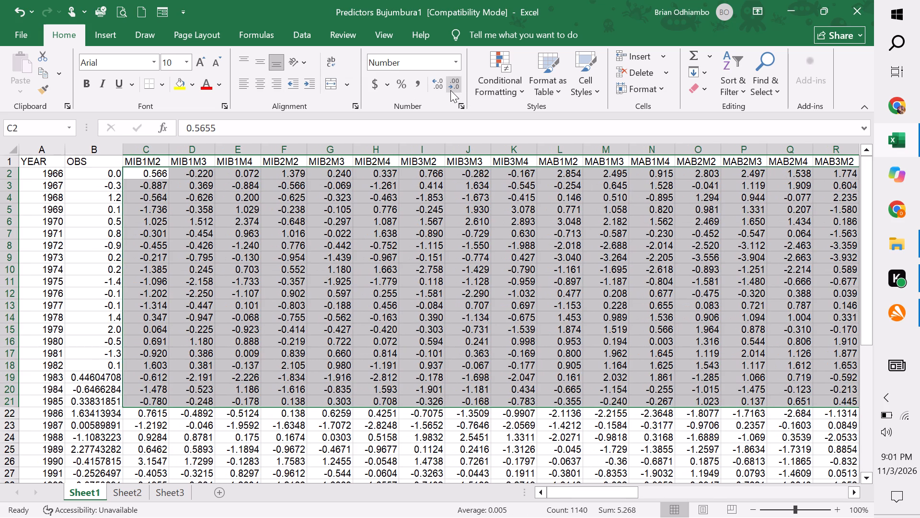
click(450, 90)
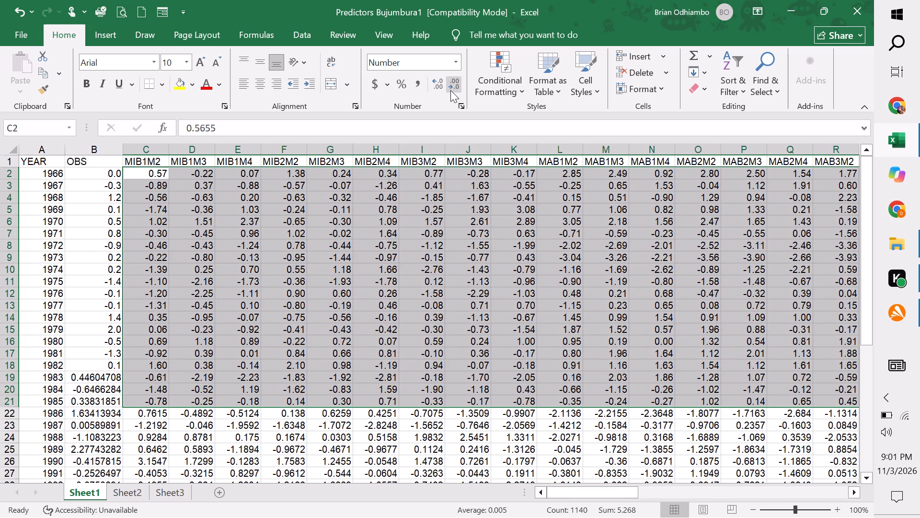
click(450, 90)
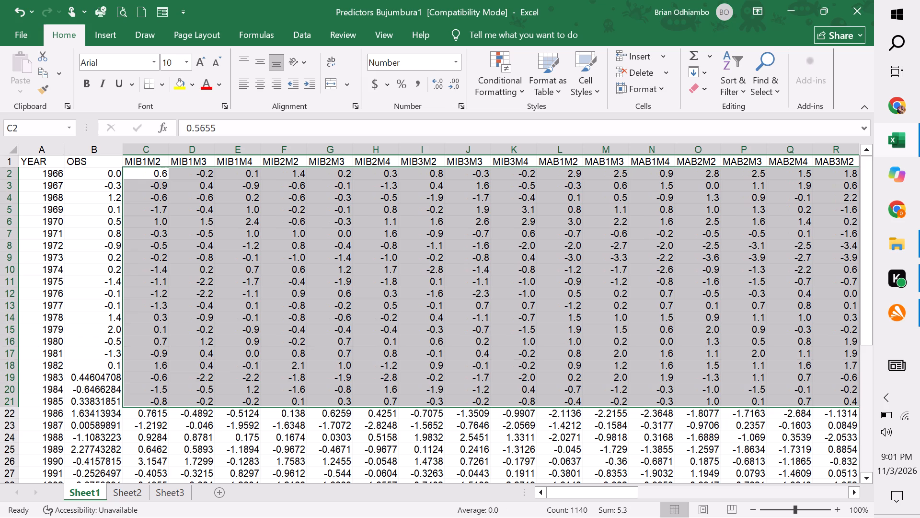
click(495, 378)
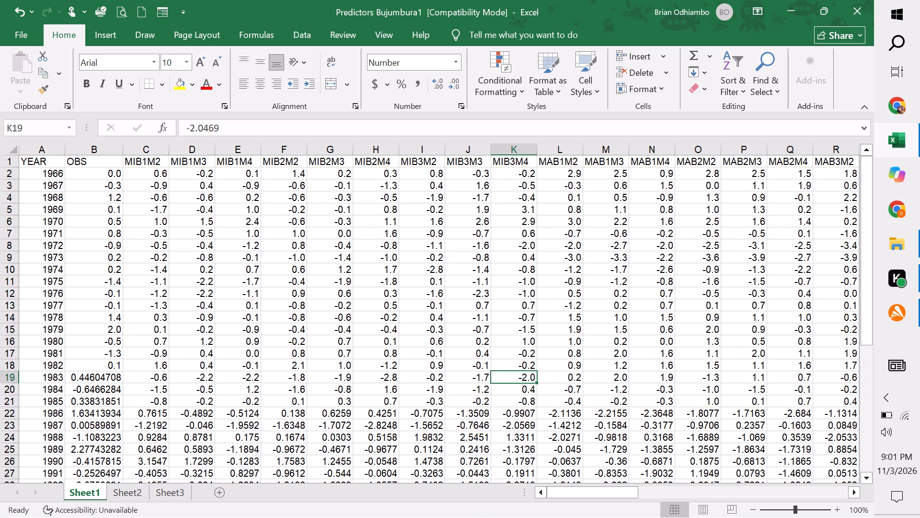
Format the OBS values for 1983 to 2009 (B19:B45) as numbers with one decimal place.
drag(108, 376, 131, 502)
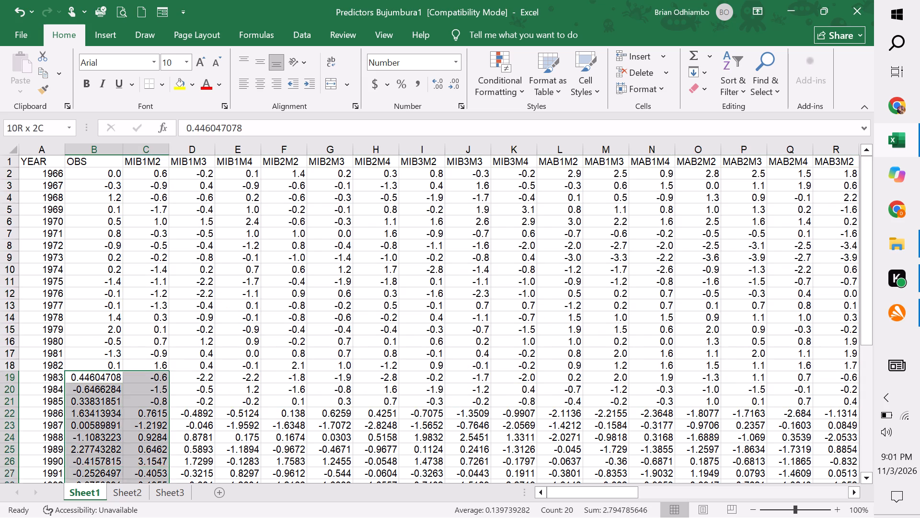
drag(131, 502, 96, 491)
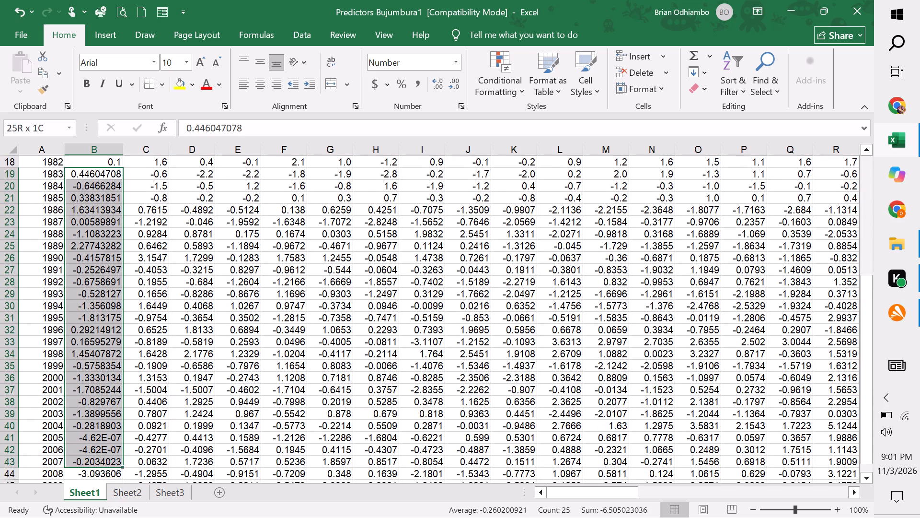
drag(96, 491, 97, 453)
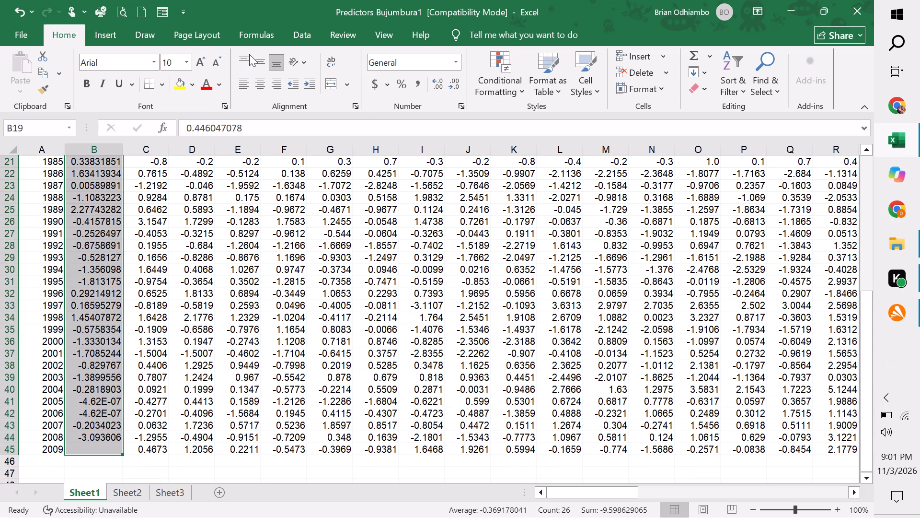
click(452, 84)
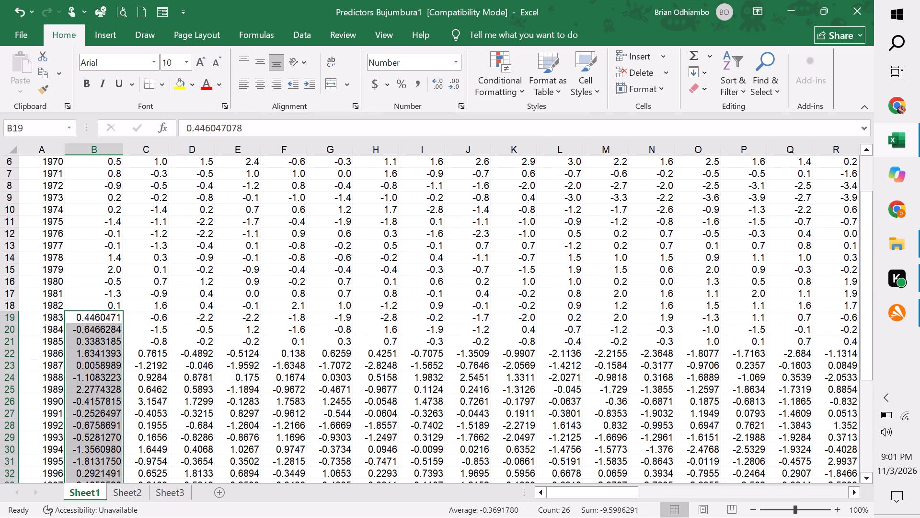
click(454, 84)
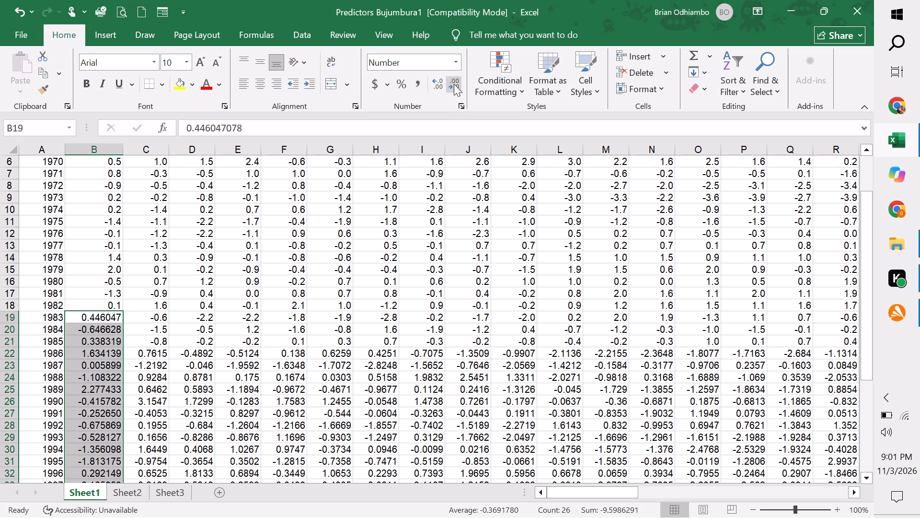
click(454, 84)
click(454, 84)
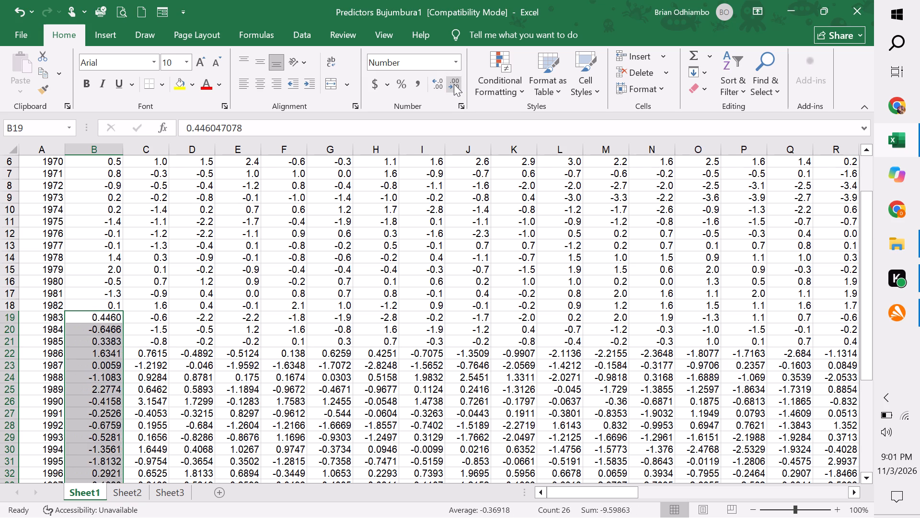
click(454, 84)
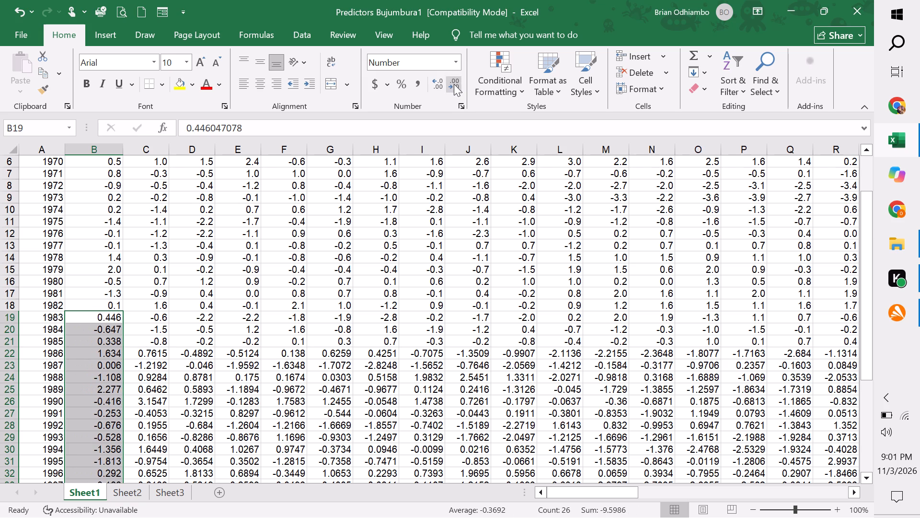
click(454, 84)
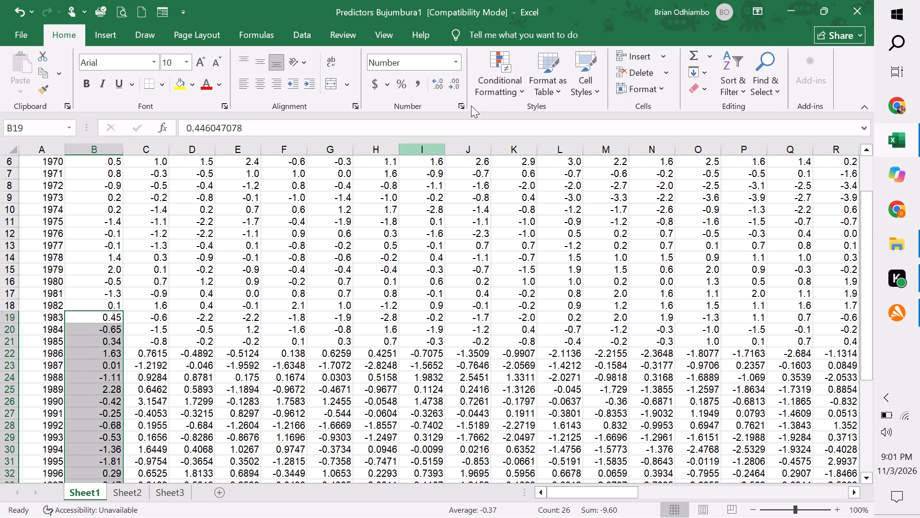
click(448, 78)
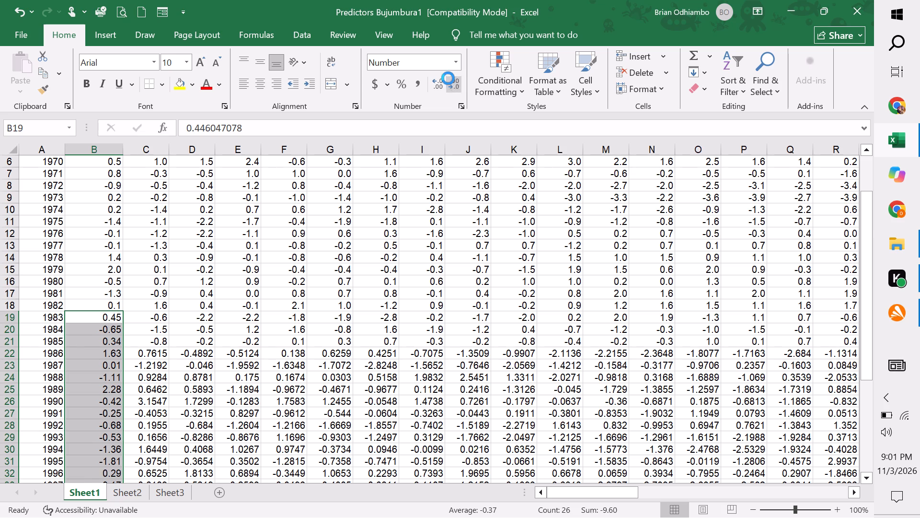
click(433, 358)
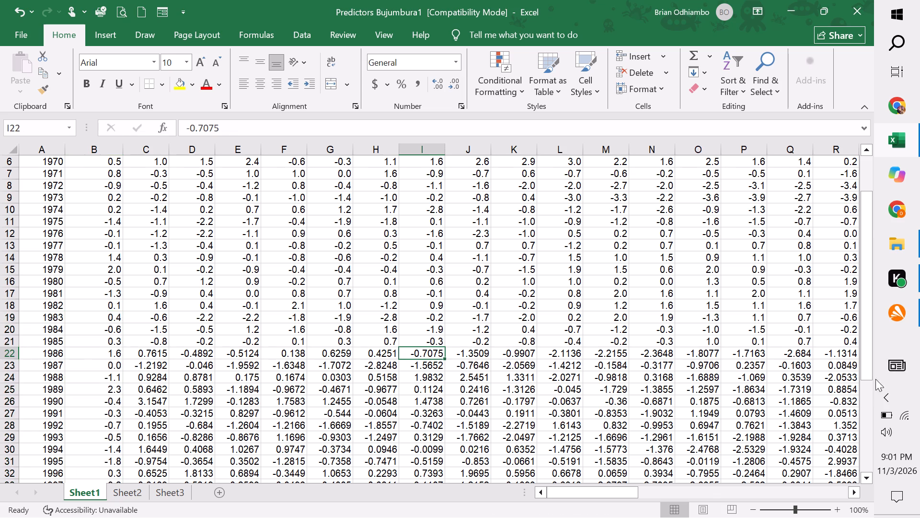
Format the predictor values for 1986 to 2009, from MIB1M2 to SOIM3 (C22:BG45), with one decimal place.
drag(867, 370, 861, 300)
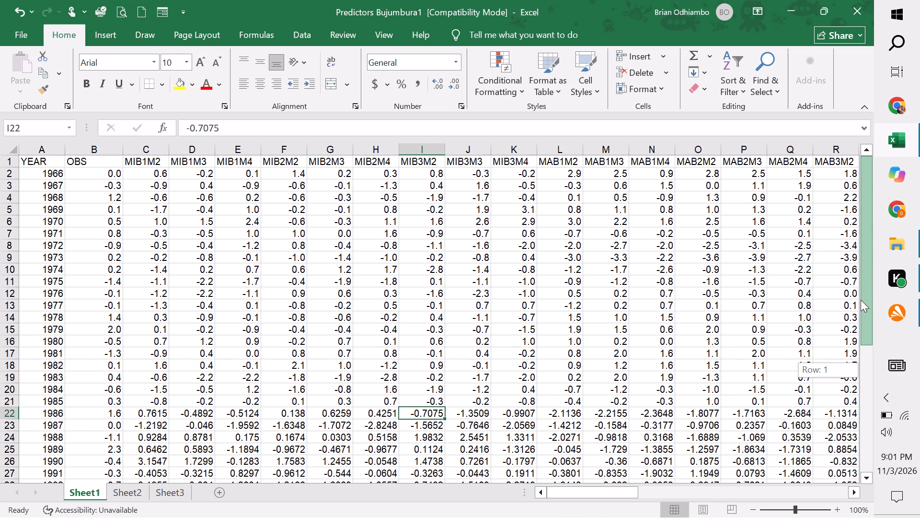
drag(861, 300, 865, 346)
drag(865, 346, 864, 437)
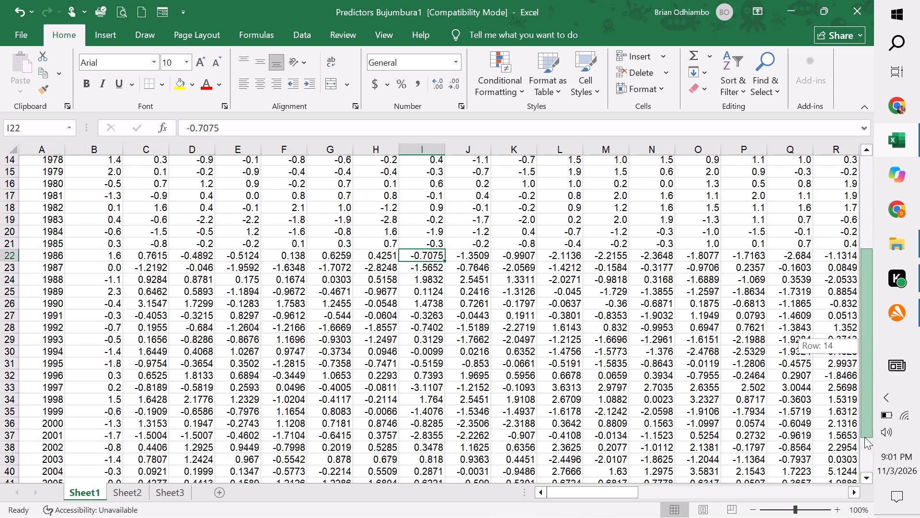
drag(864, 437, 864, 470)
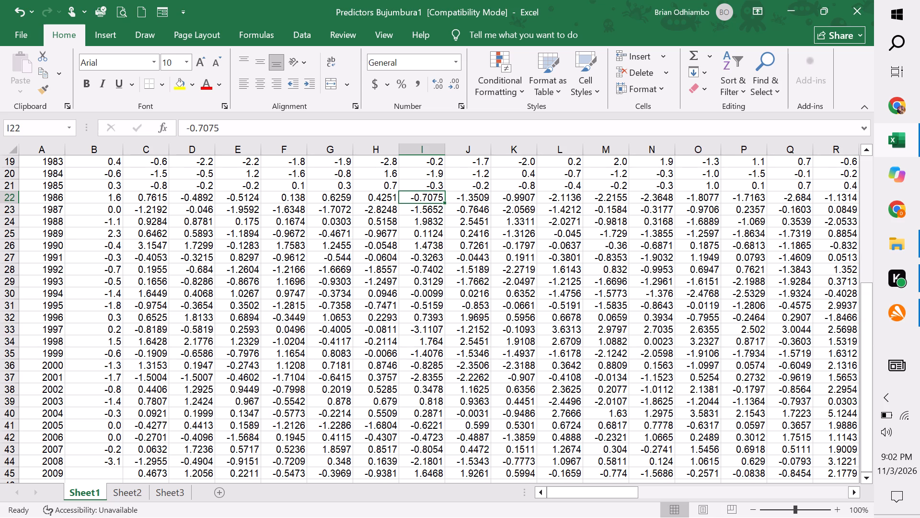
drag(145, 200, 472, 482)
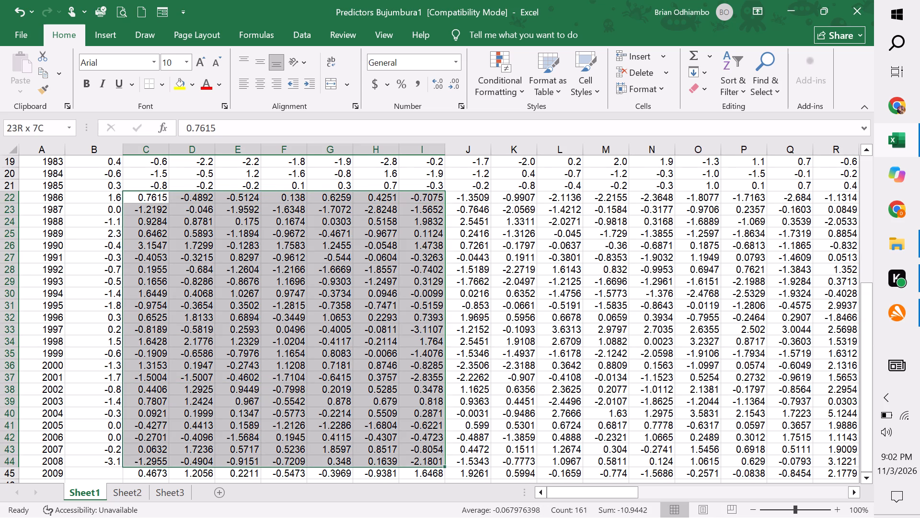
drag(472, 482, 793, 452)
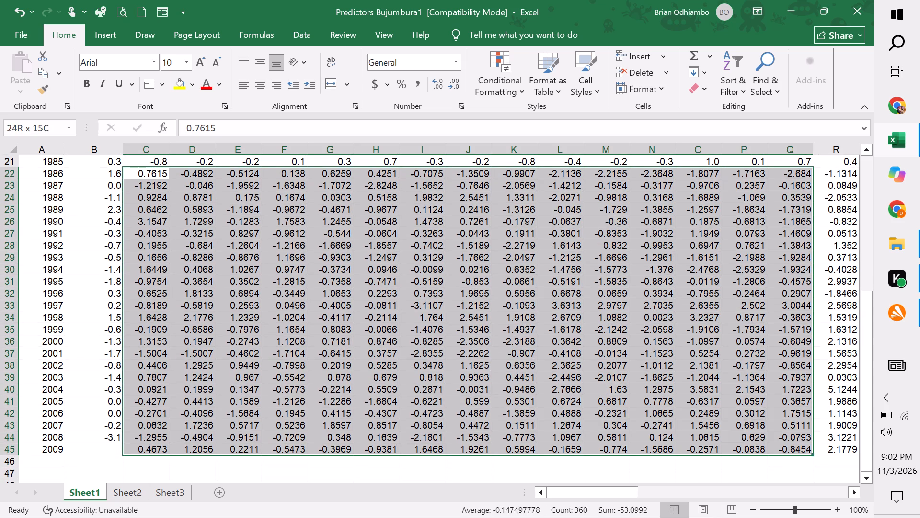
drag(793, 452, 919, 452)
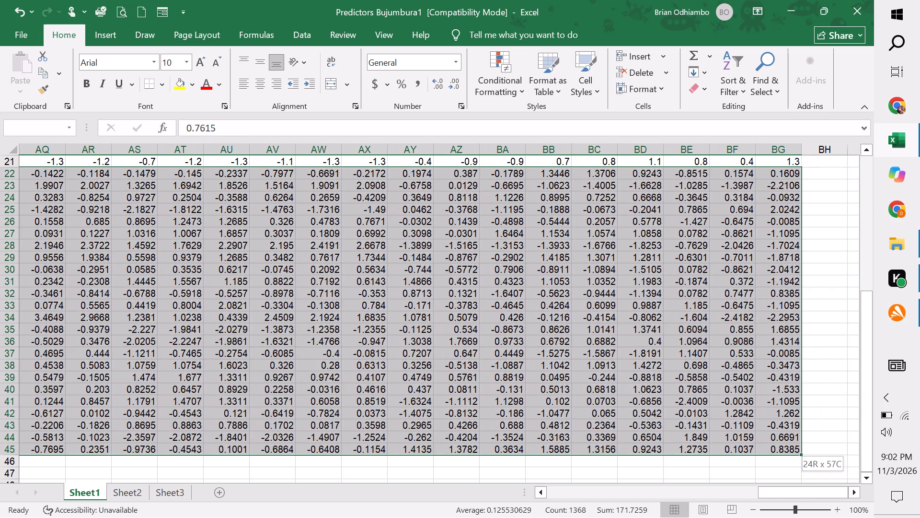
drag(919, 452, 620, 453)
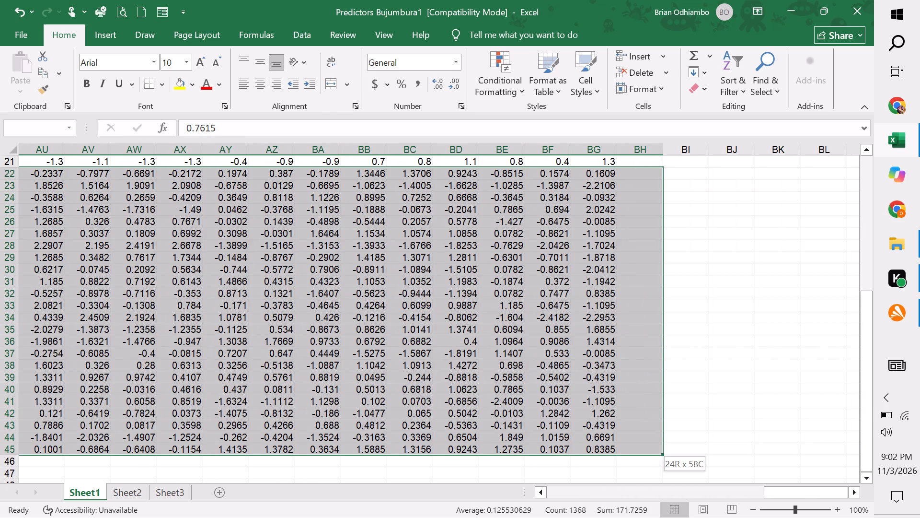
drag(620, 453, 609, 450)
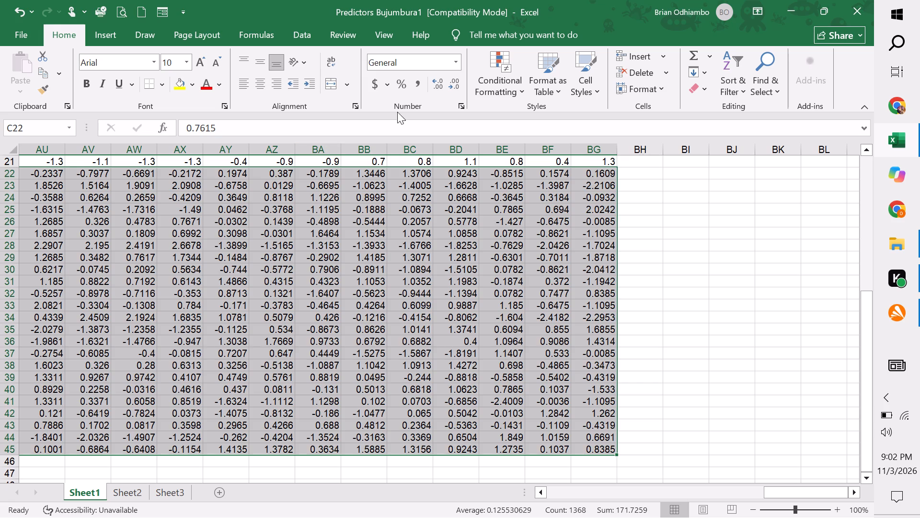
click(456, 82)
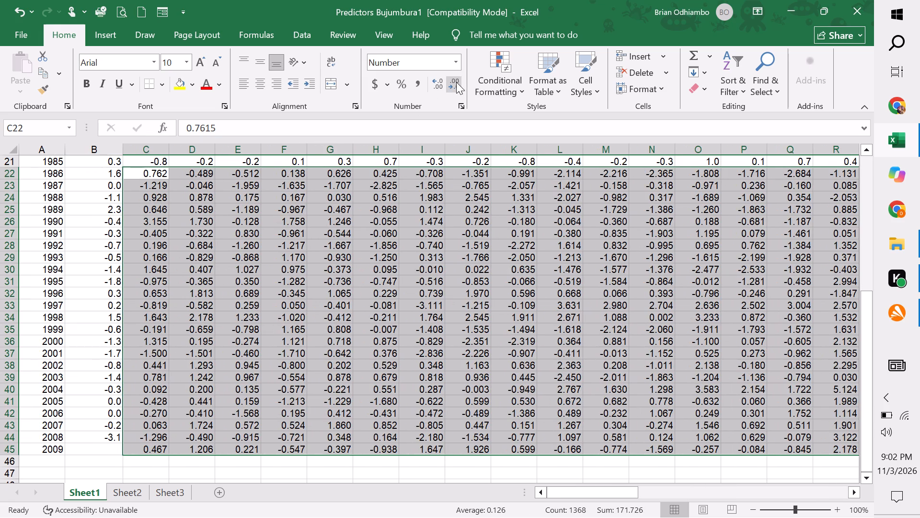
click(456, 82)
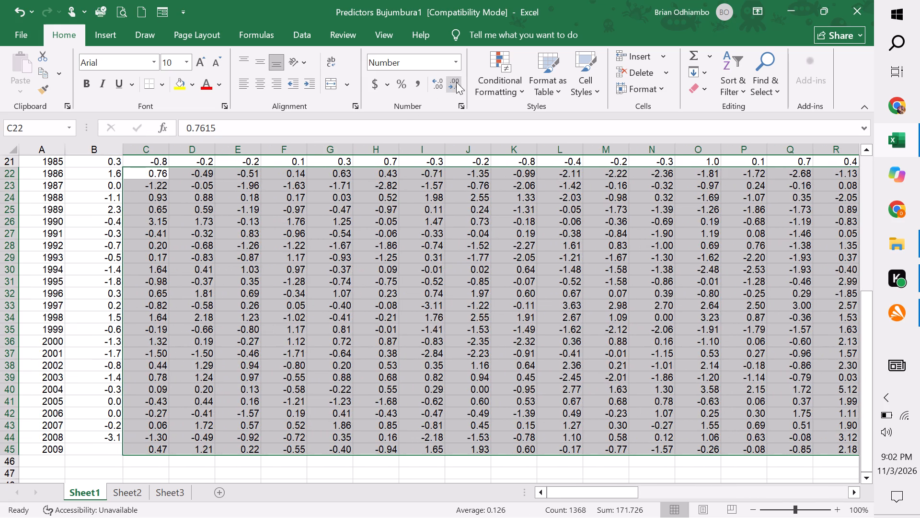
click(456, 82)
click(368, 340)
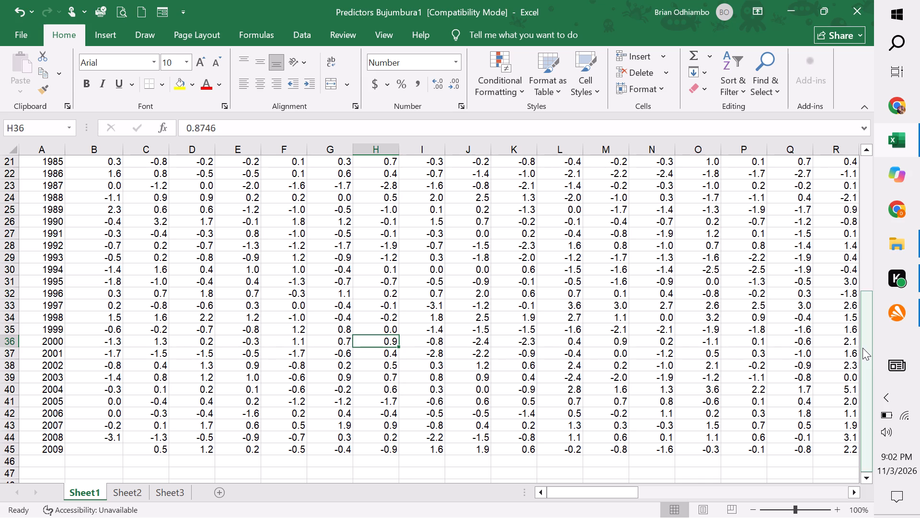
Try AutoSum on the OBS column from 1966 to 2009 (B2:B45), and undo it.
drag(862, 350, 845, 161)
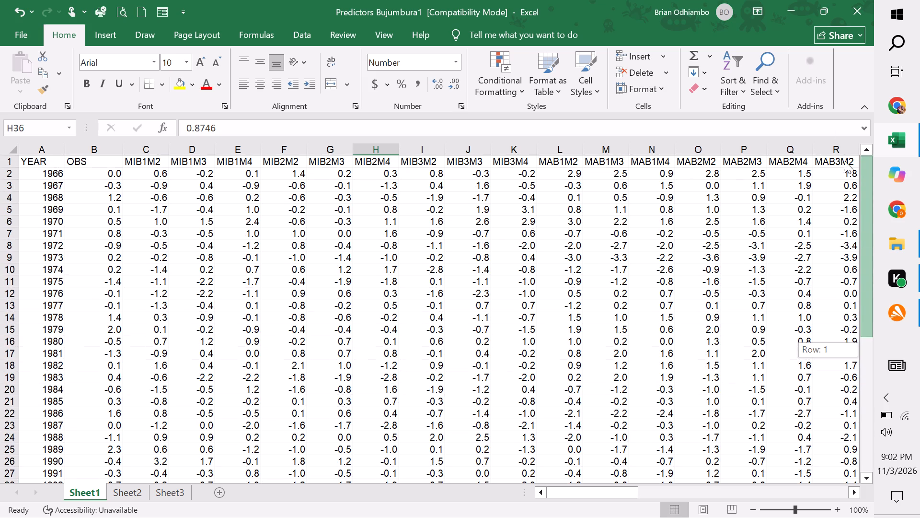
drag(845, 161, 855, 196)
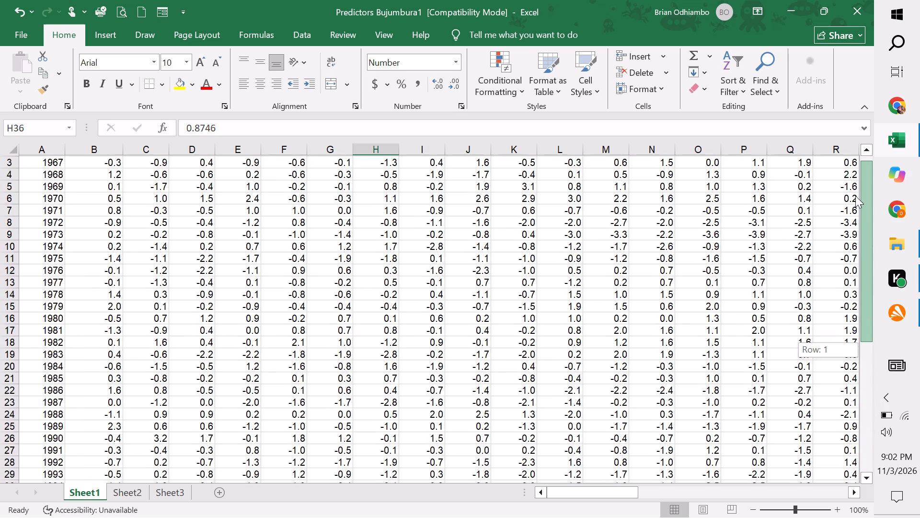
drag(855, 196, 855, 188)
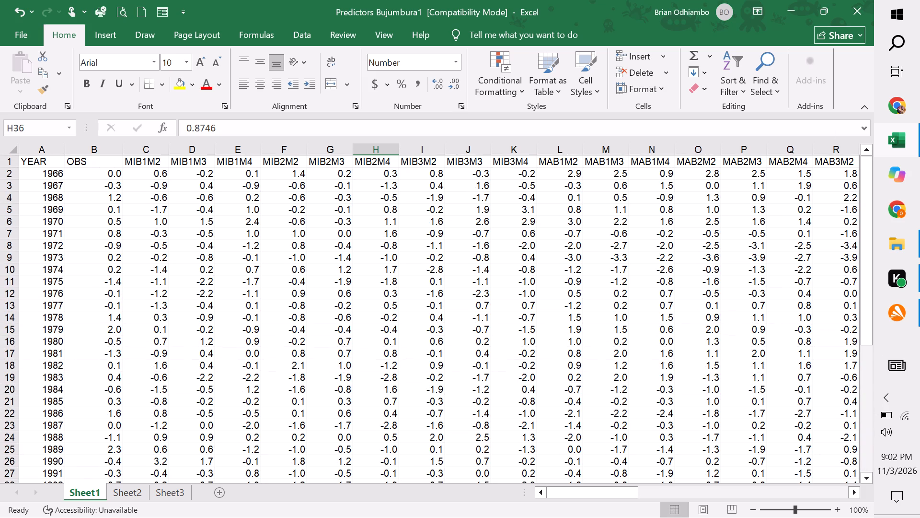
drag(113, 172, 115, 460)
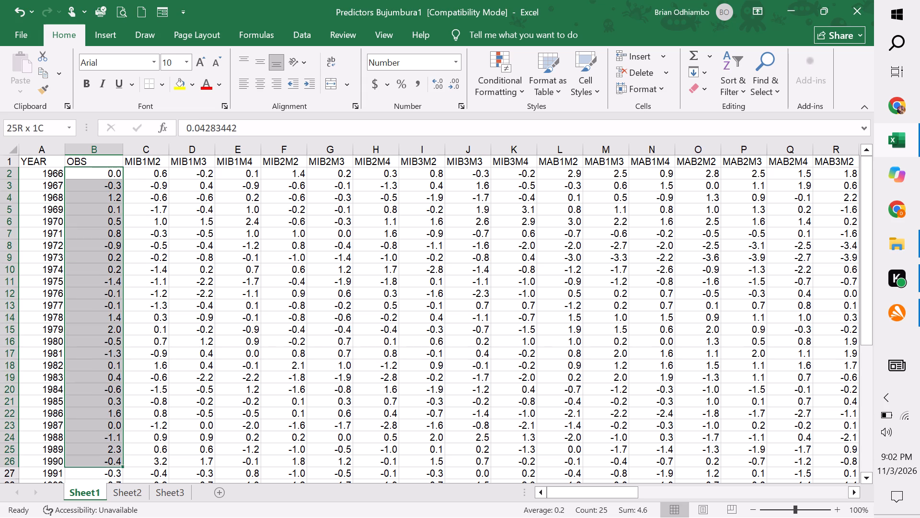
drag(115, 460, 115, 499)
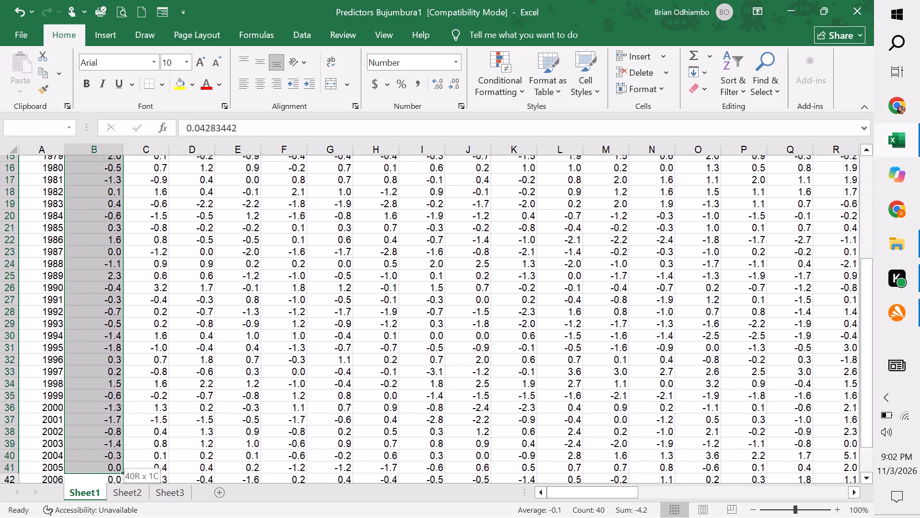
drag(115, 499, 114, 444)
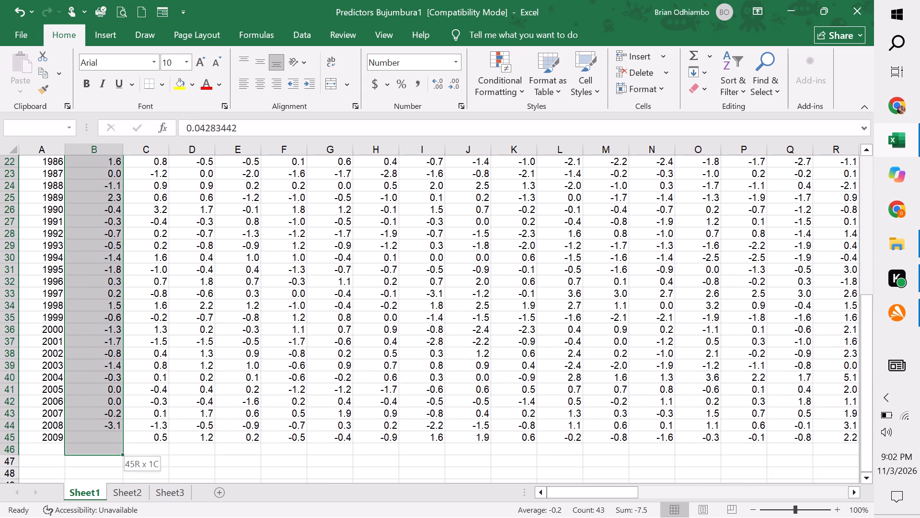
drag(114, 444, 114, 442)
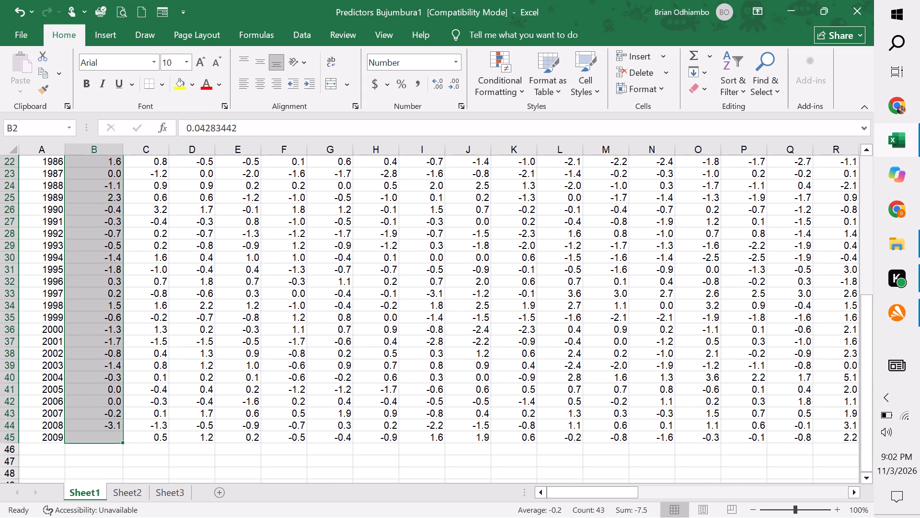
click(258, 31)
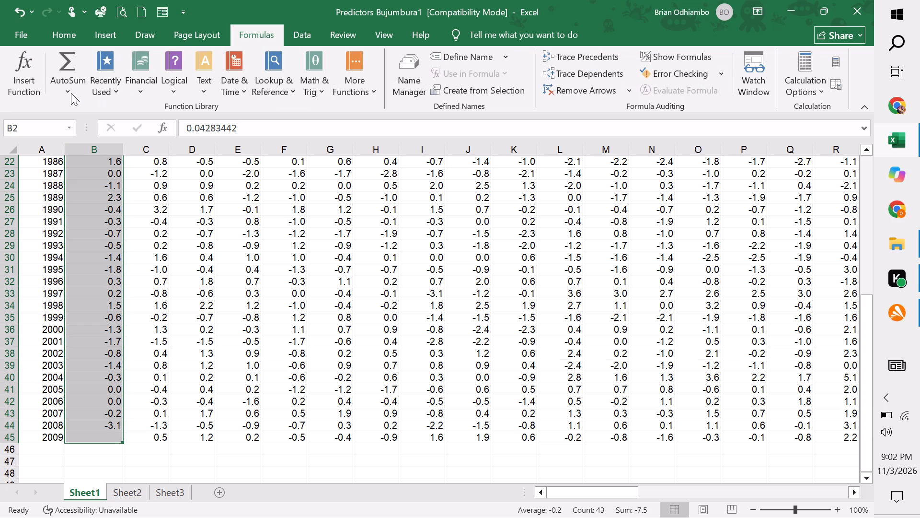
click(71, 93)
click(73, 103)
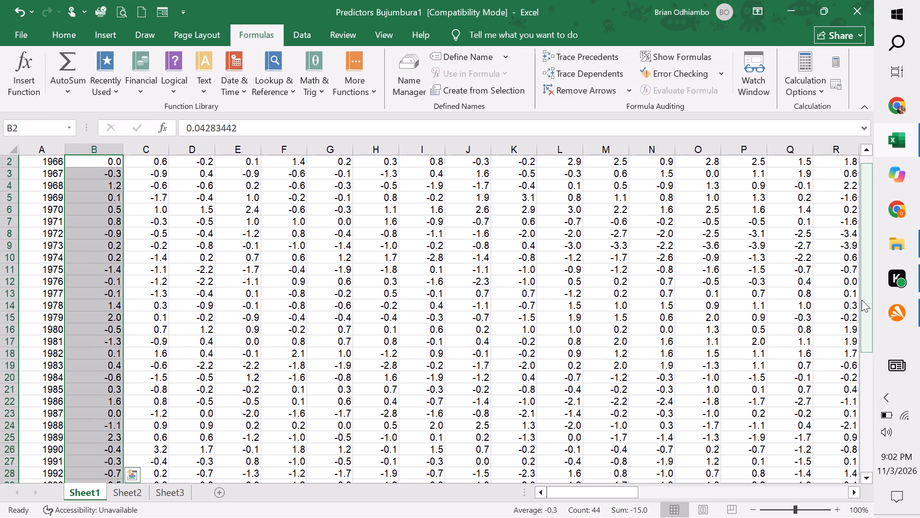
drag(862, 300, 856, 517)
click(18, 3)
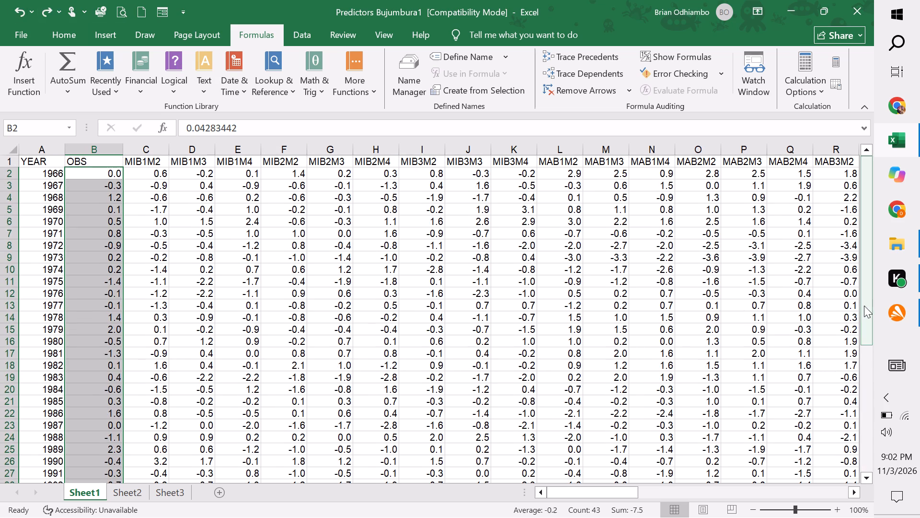
Enter 0 as the 2009 OBS value in cell B45.
drag(865, 306, 889, 471)
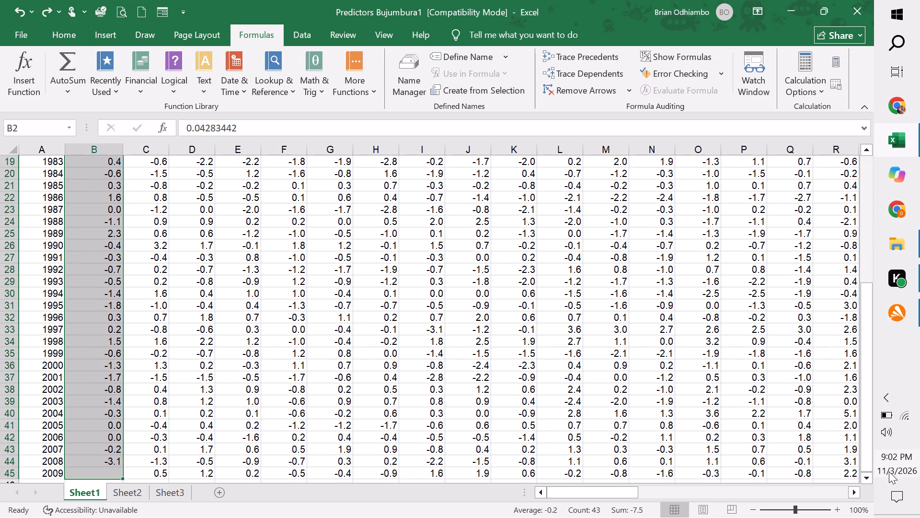
click(114, 476)
double_click(114, 476)
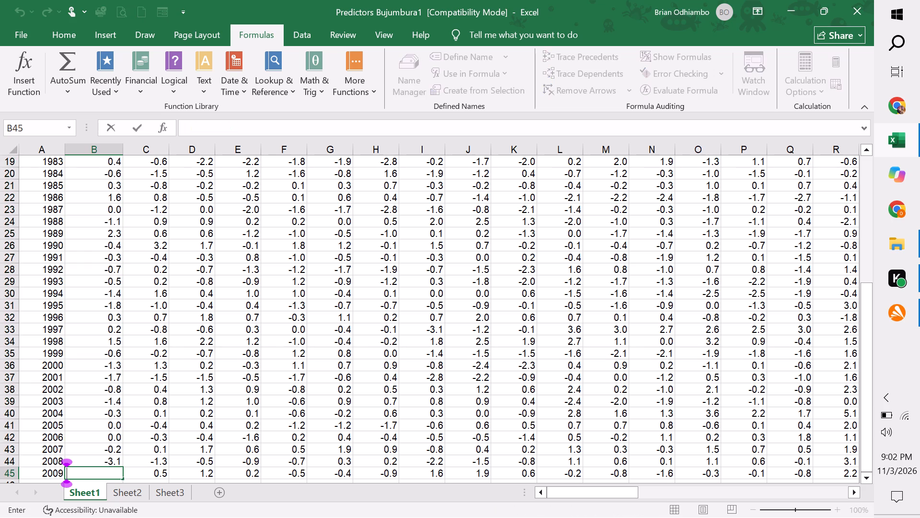
key(0)
click(212, 405)
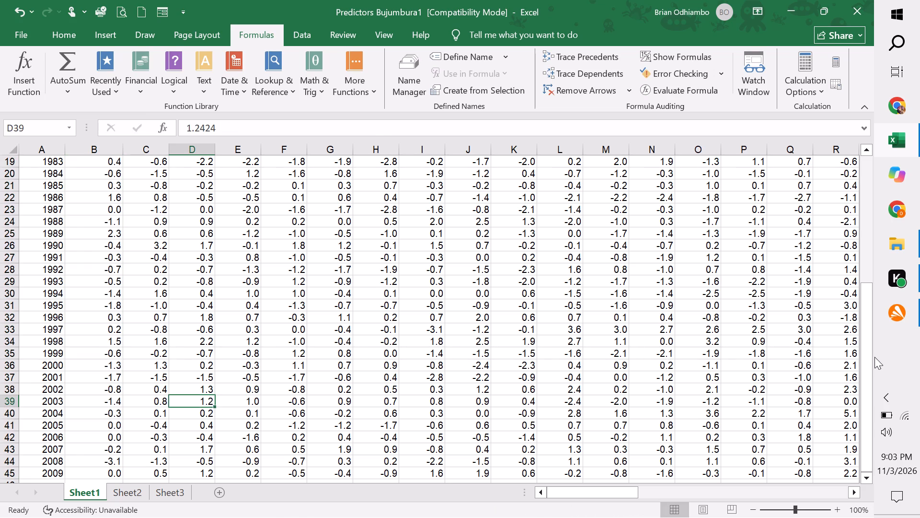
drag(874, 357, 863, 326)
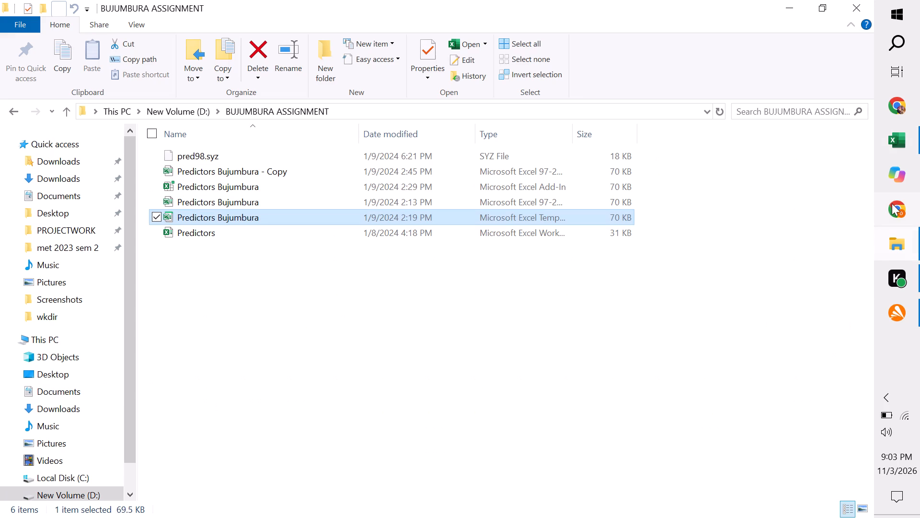
Switch back to the Predictors Bujumbura1 workbook and AutoSum the OBS values for 1966 to 2009 (B2:B45) into cell B46.
click(895, 126)
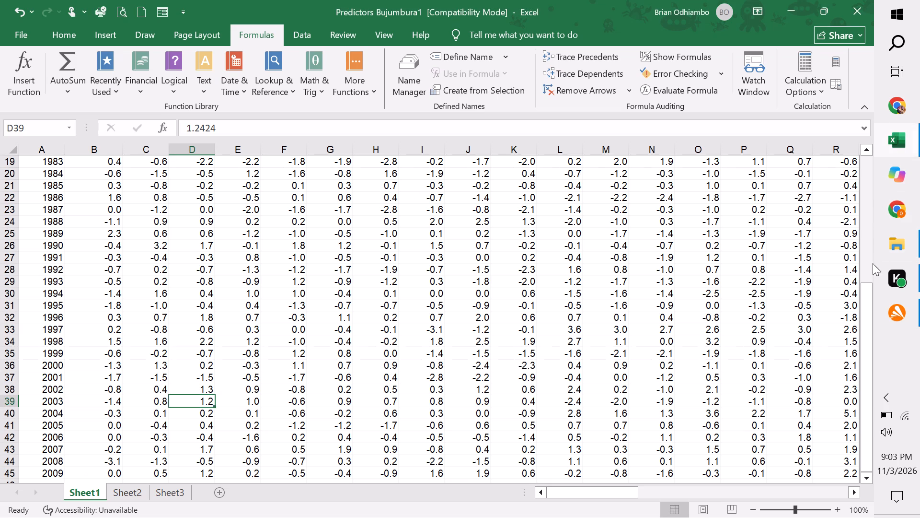
drag(866, 294, 865, 137)
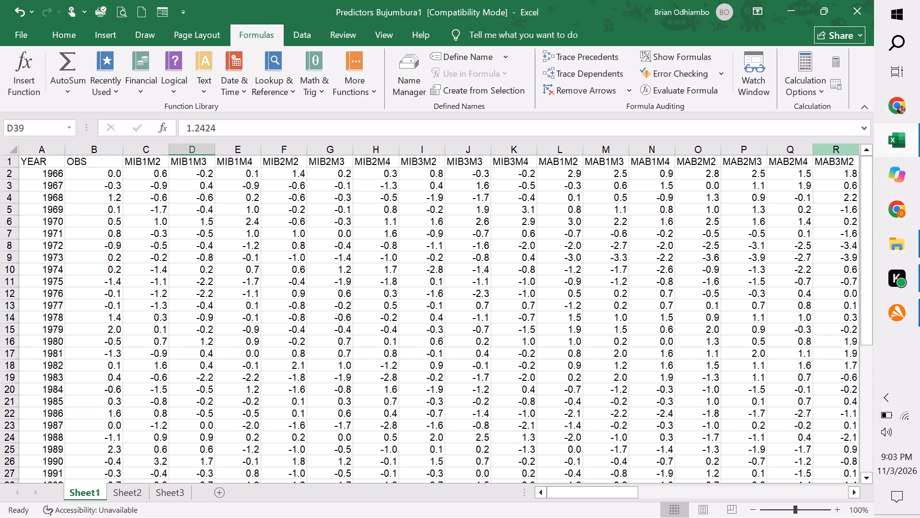
drag(116, 172, 105, 483)
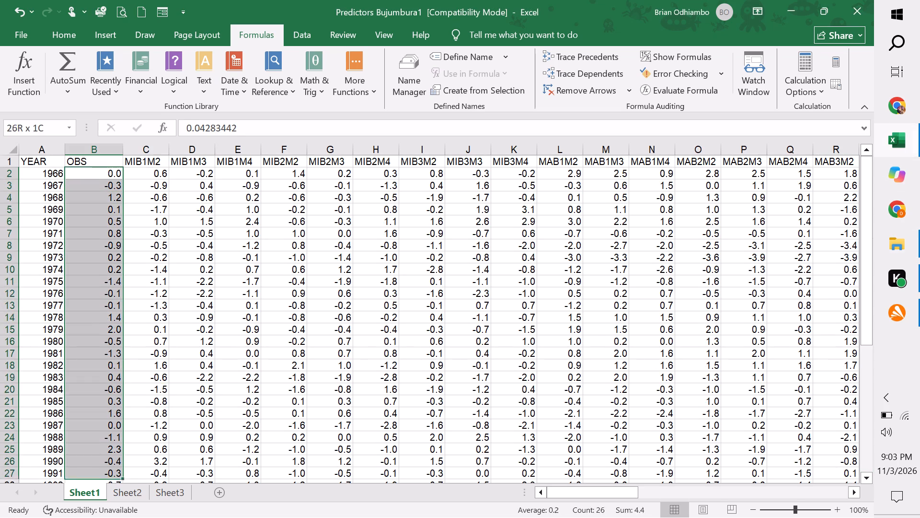
drag(105, 483, 105, 496)
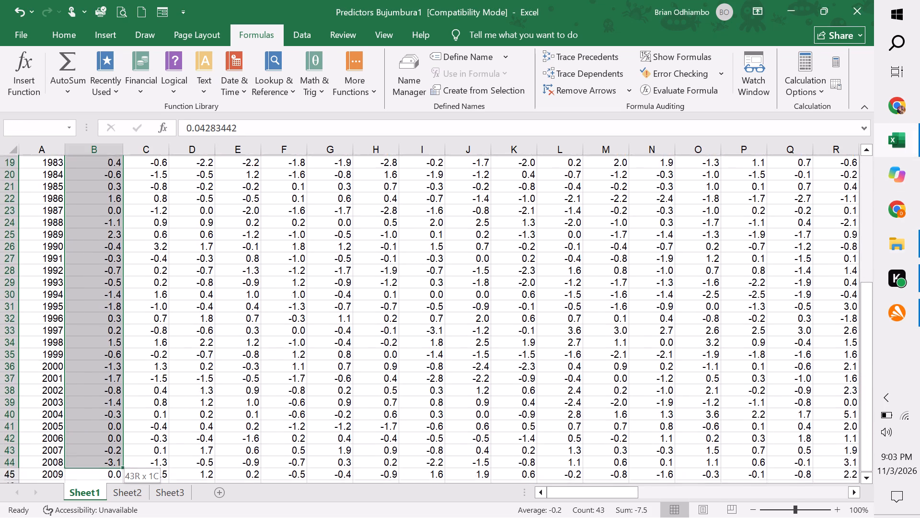
drag(105, 496, 109, 429)
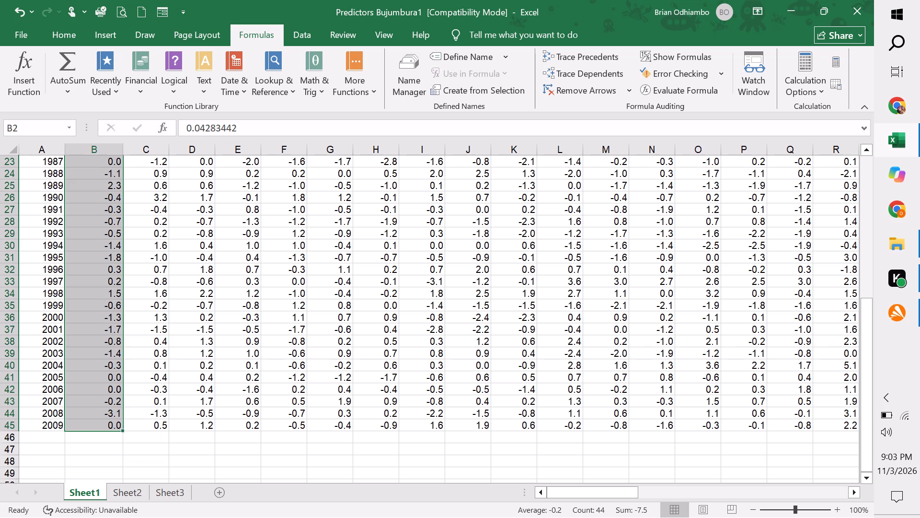
click(69, 89)
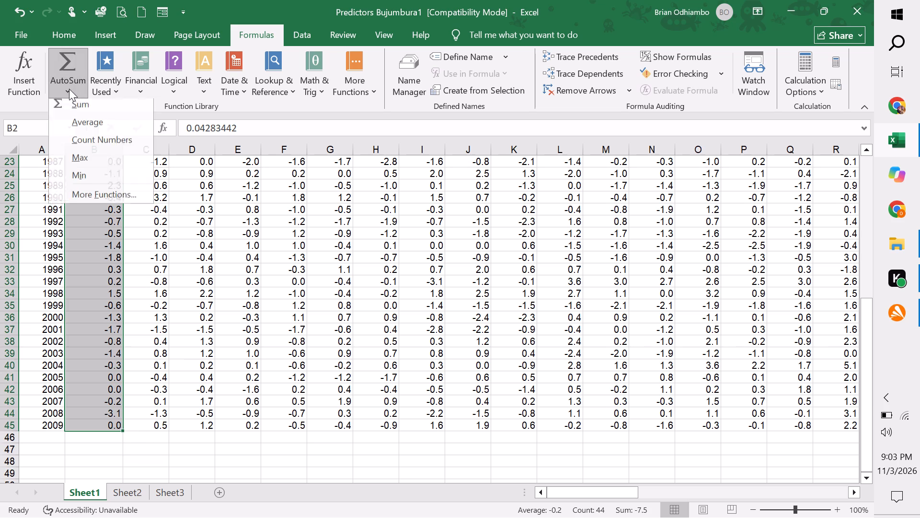
click(77, 105)
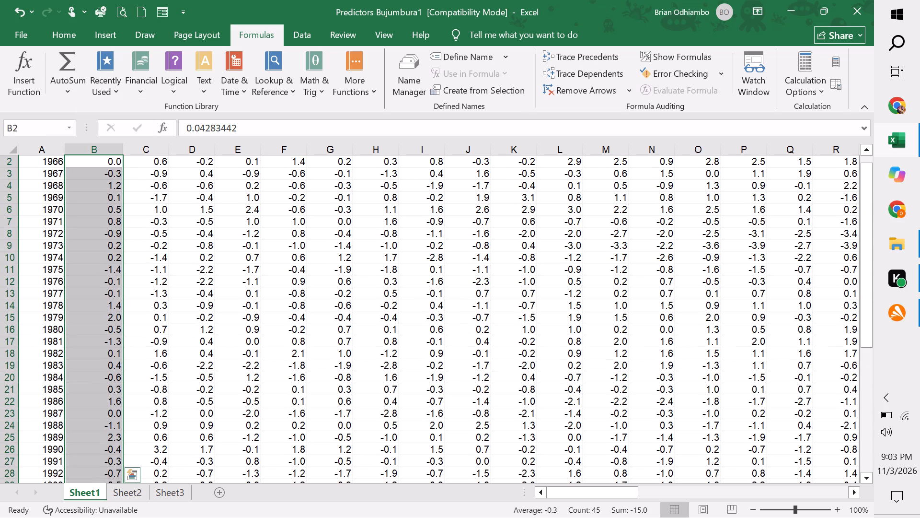
drag(872, 323, 875, 517)
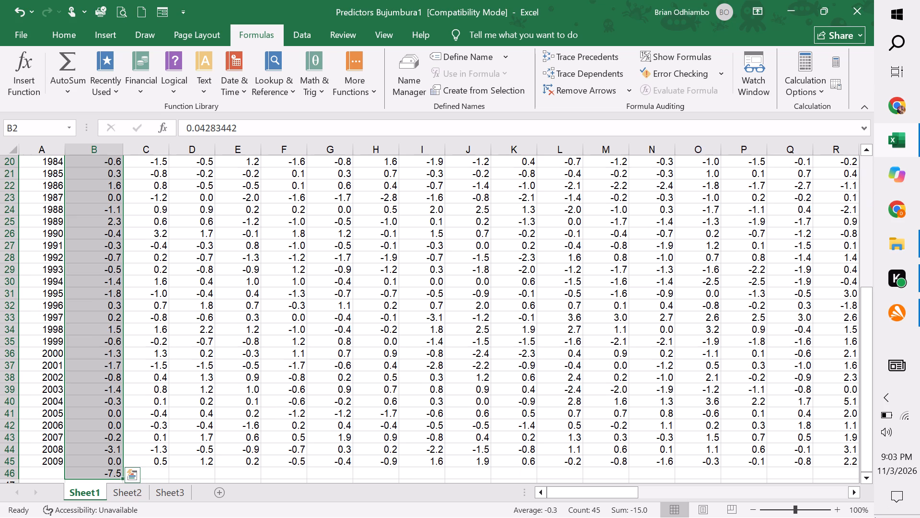
drag(870, 442, 866, 487)
click(267, 441)
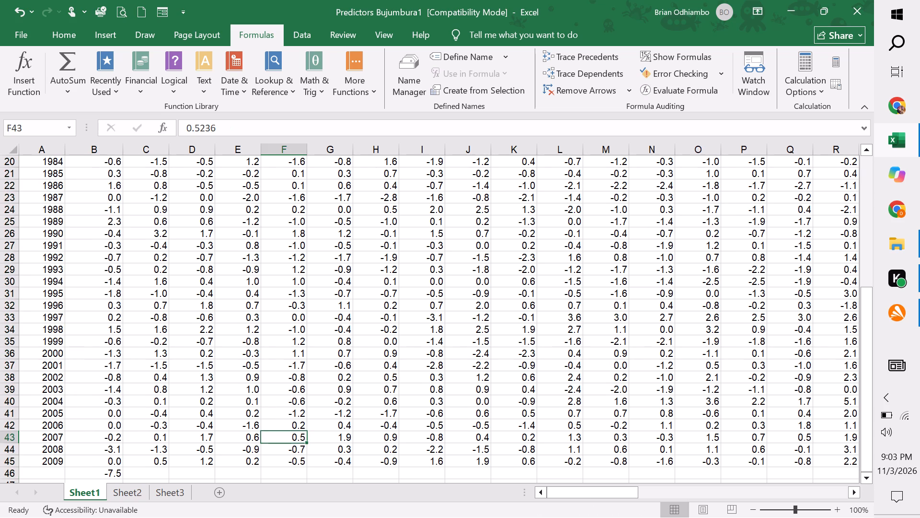
double_click(102, 474)
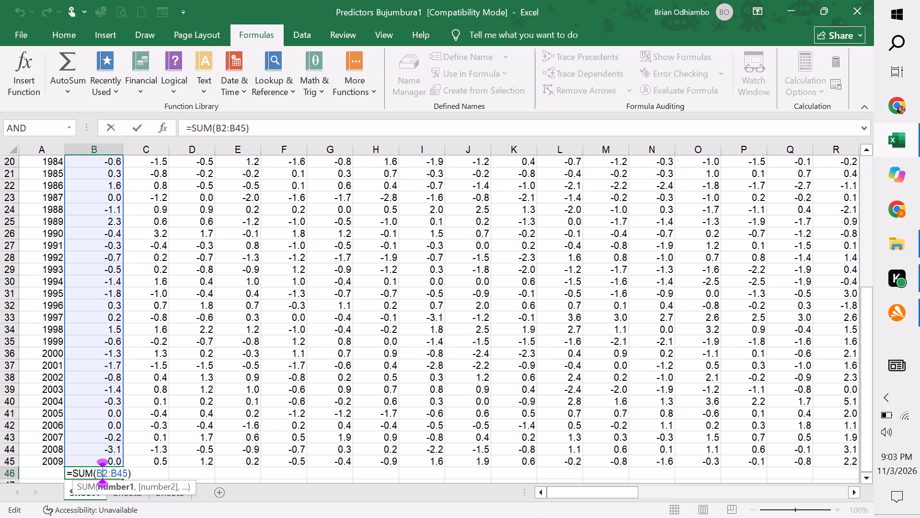
click(137, 474)
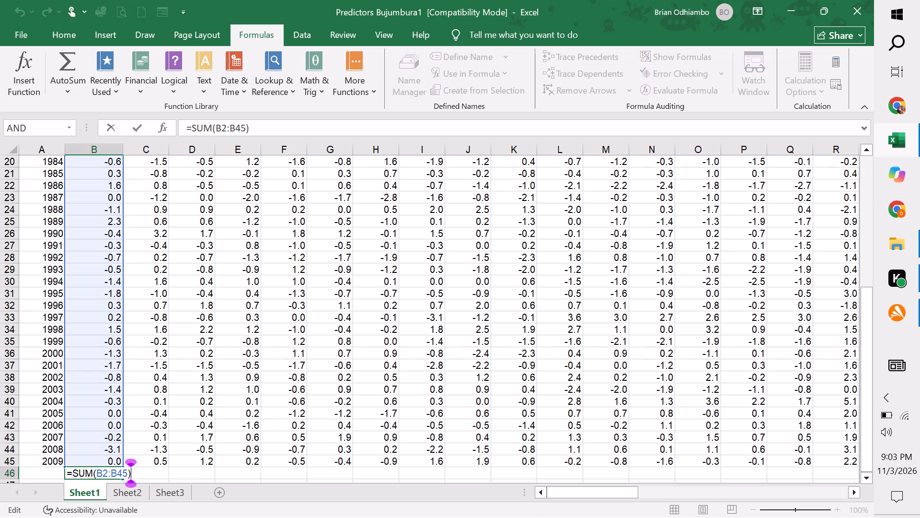
key(Return)
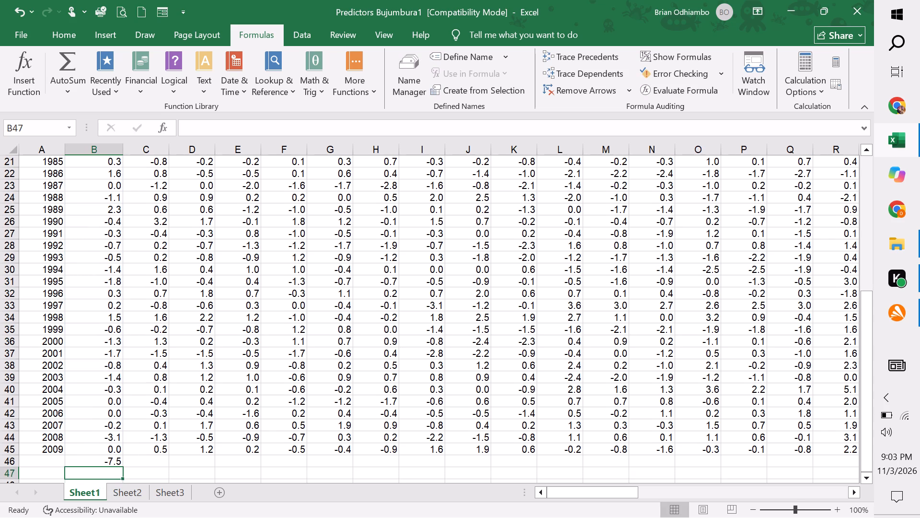
Fill the OBS sum formula in B46 across row 46 to the last predictor column (BG46).
key(Down)
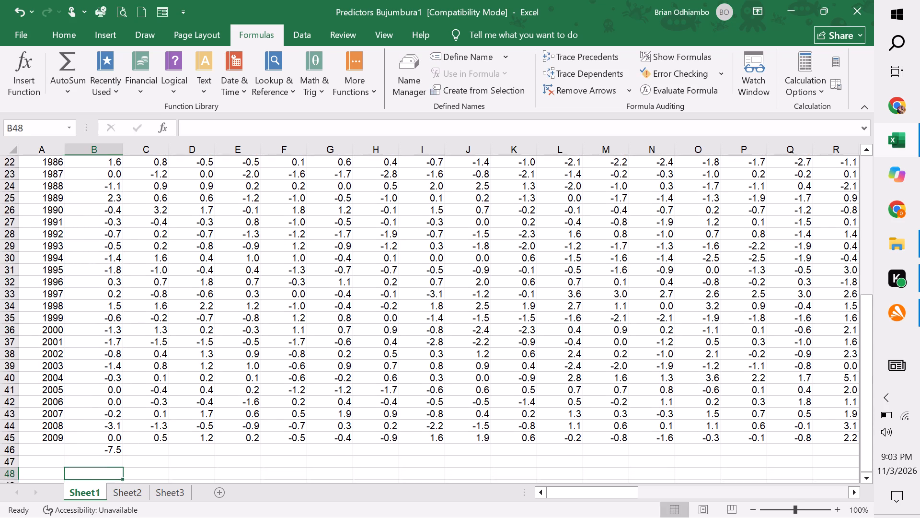
key(Down)
key(Down)
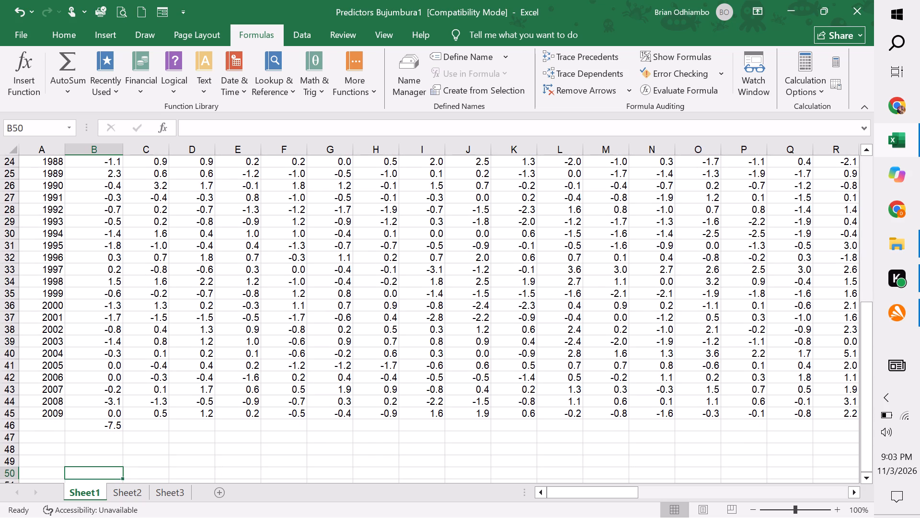
click(103, 428)
drag(120, 431, 568, 428)
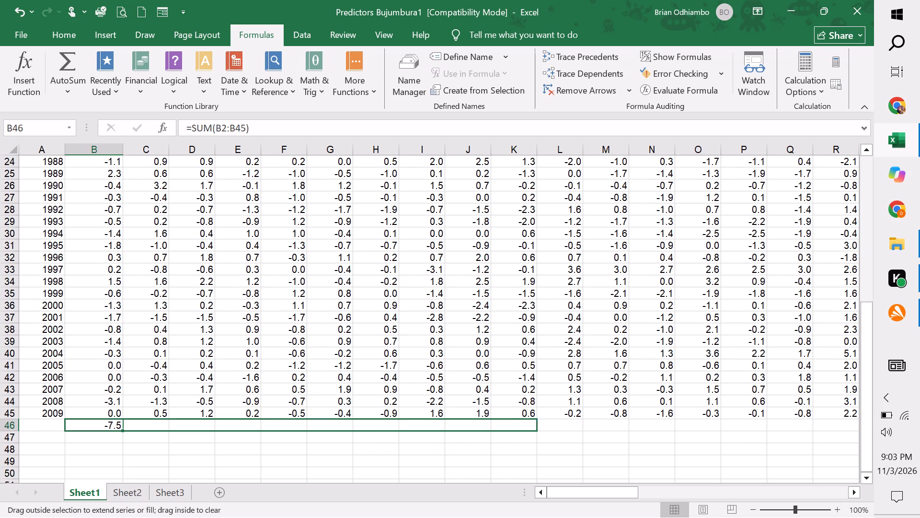
drag(568, 428, 919, 428)
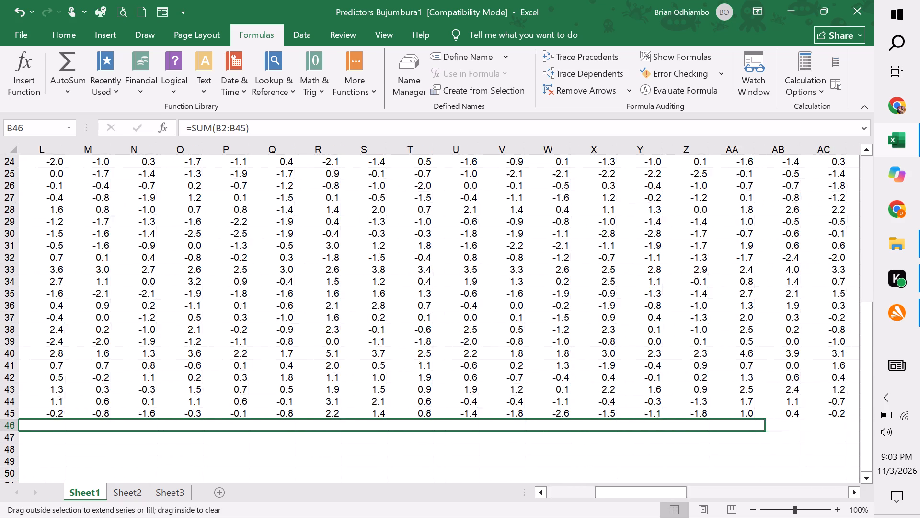
drag(919, 428, 919, 435)
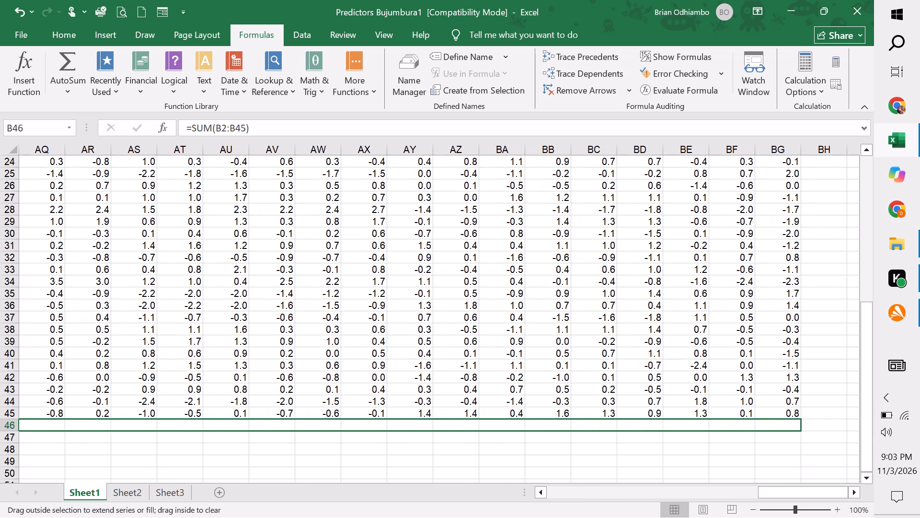
drag(919, 435, 656, 433)
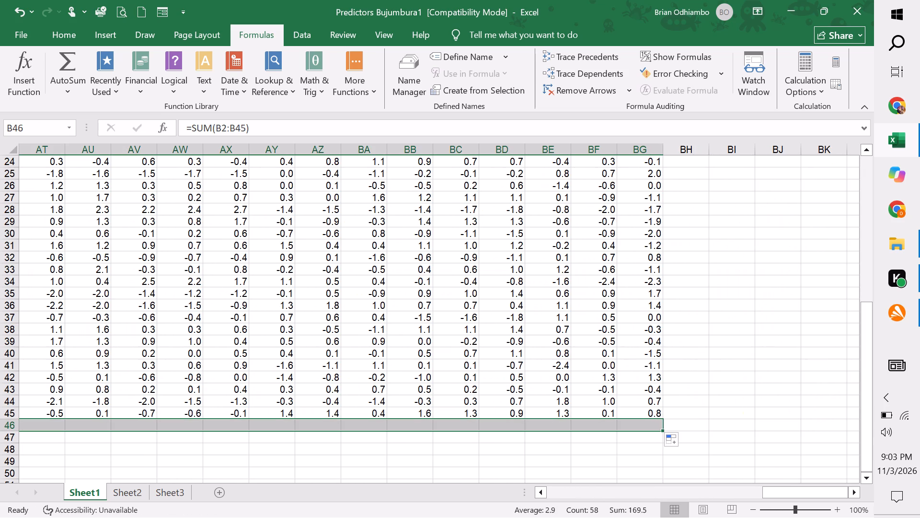
click(639, 449)
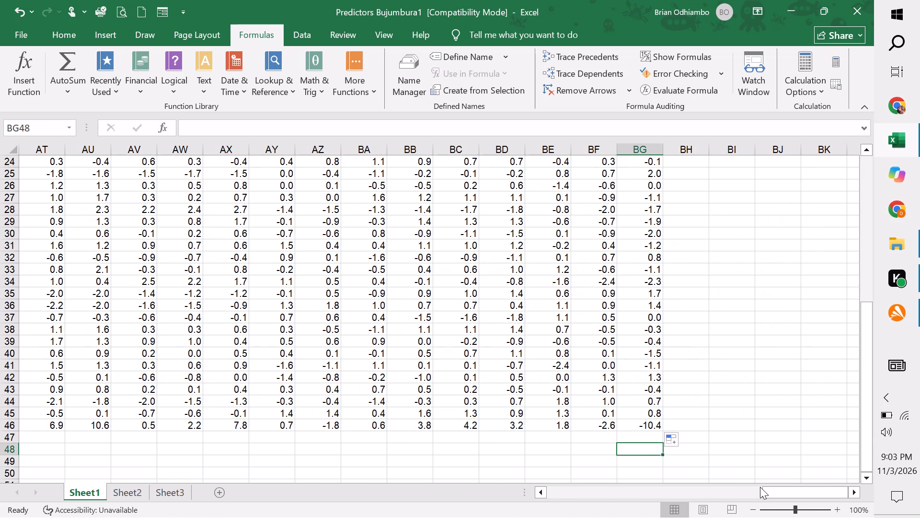
drag(767, 487, 487, 488)
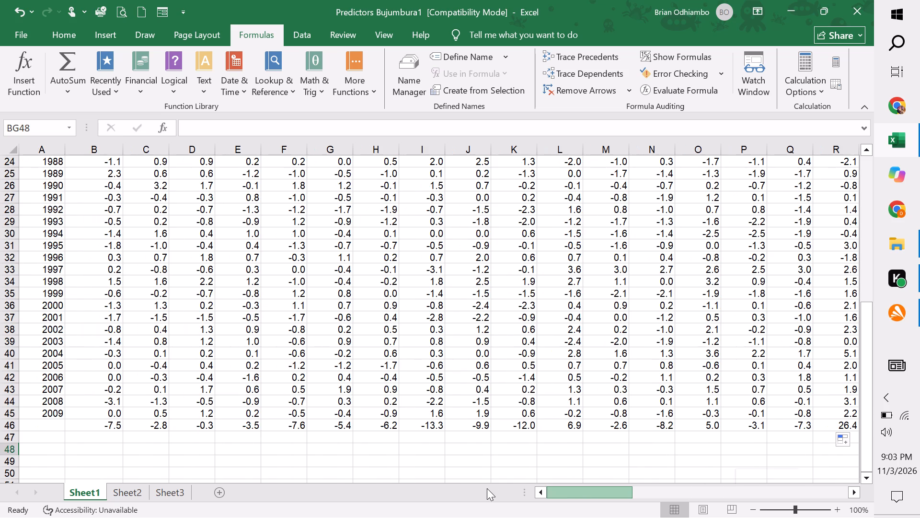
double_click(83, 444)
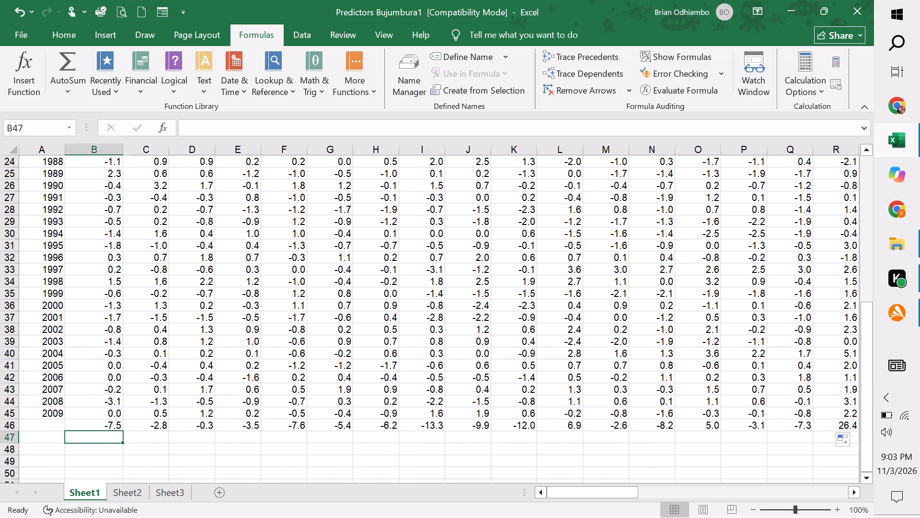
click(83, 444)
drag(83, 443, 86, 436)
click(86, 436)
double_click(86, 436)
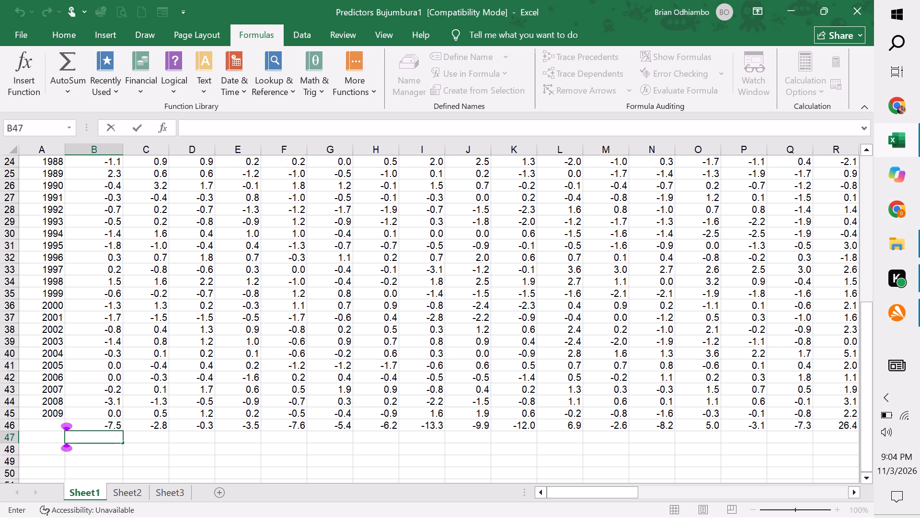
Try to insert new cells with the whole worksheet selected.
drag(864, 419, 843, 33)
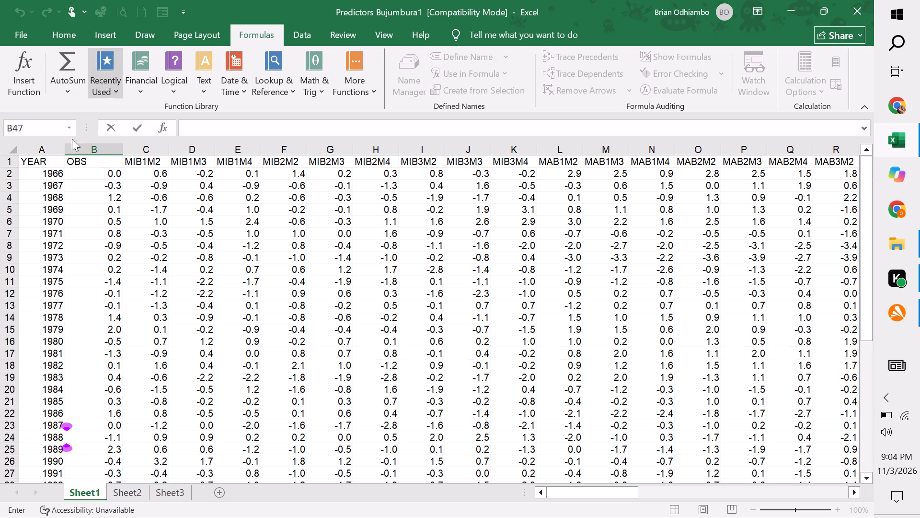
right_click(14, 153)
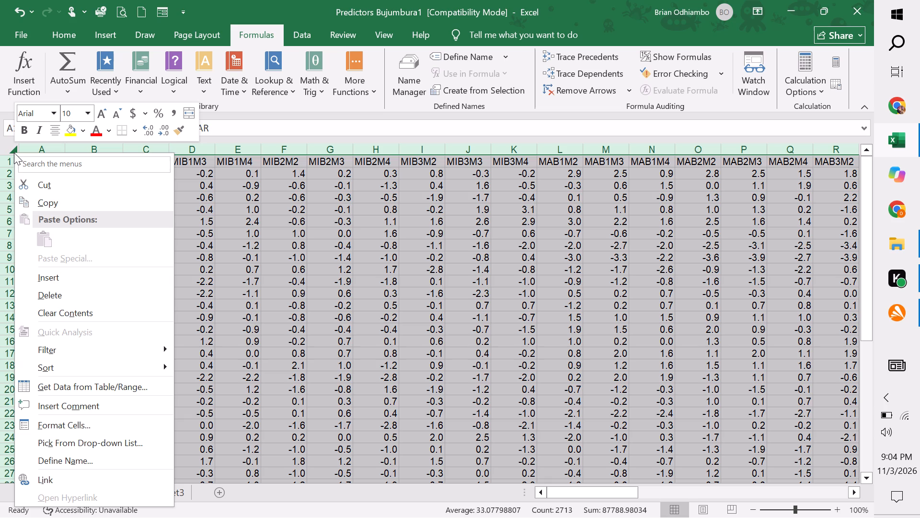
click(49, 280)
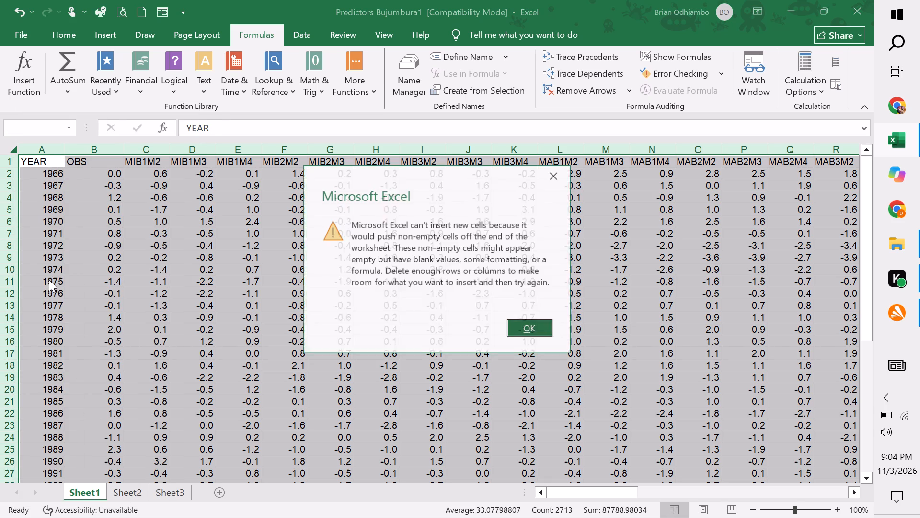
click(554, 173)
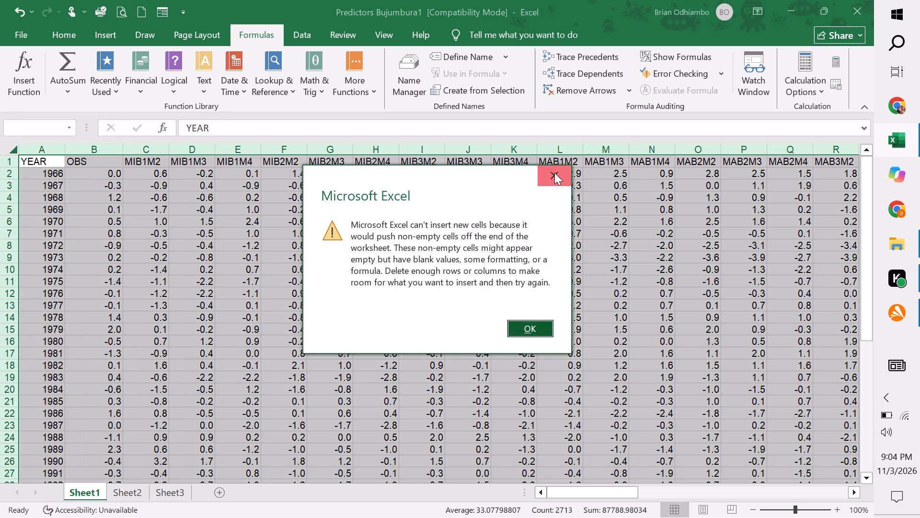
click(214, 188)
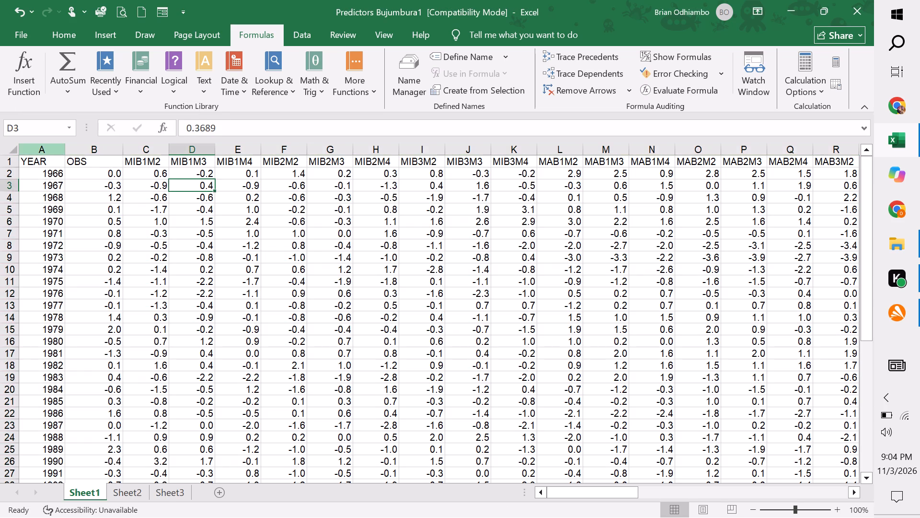
Insert a blank column before the YEAR column.
right_click(30, 152)
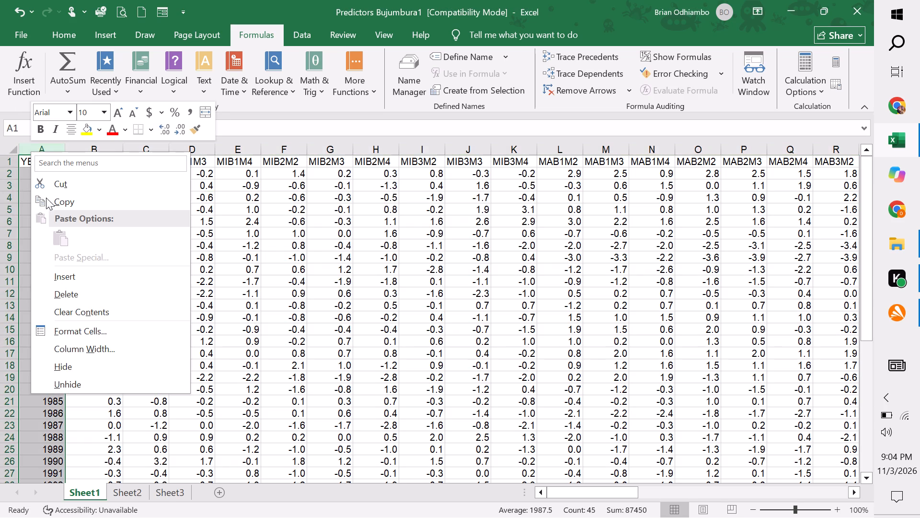
click(59, 283)
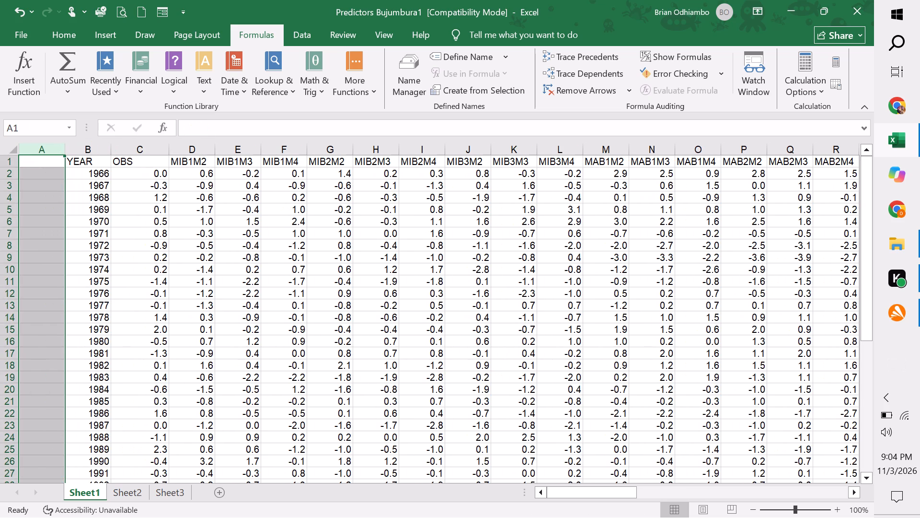
click(105, 276)
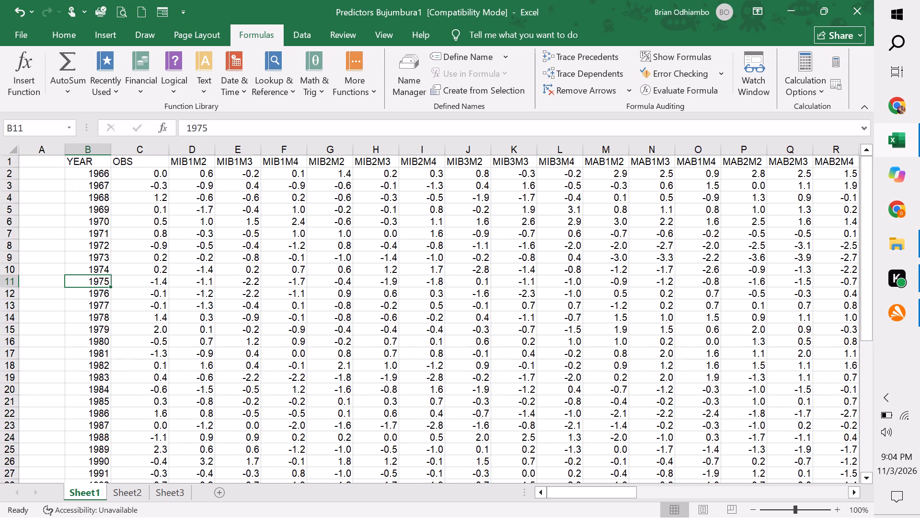
Number the data rows in column A from 1 in A2 and 2 in A3, filling the series down to A45.
click(50, 175)
key(1)
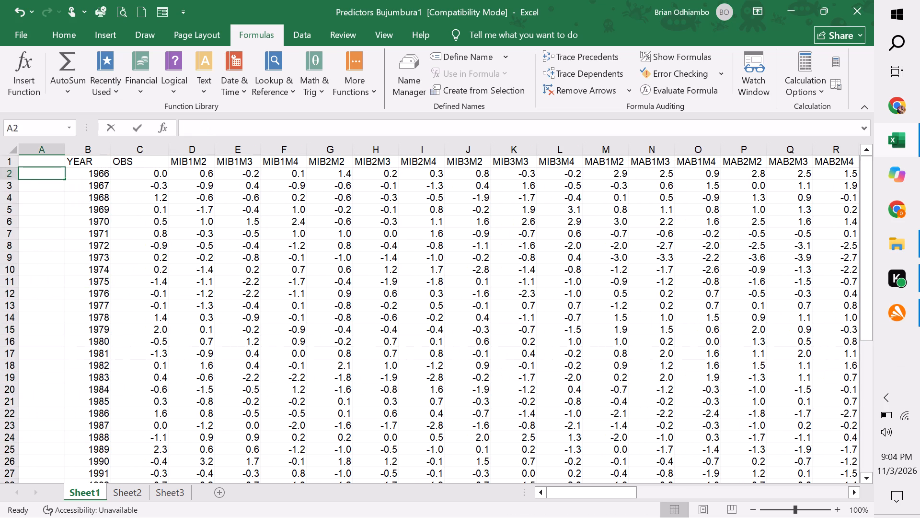
click(67, 237)
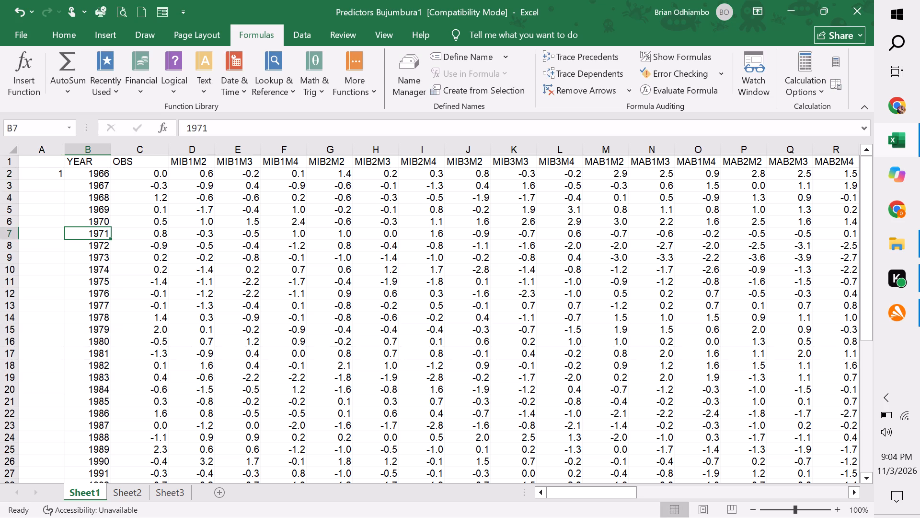
click(51, 184)
key(2)
click(51, 184)
click(61, 212)
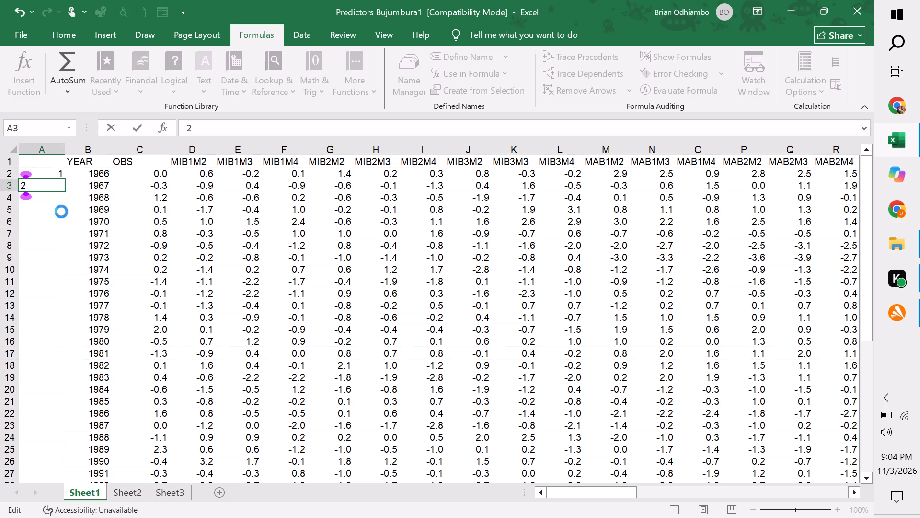
drag(53, 177, 53, 182)
drag(65, 191, 83, 517)
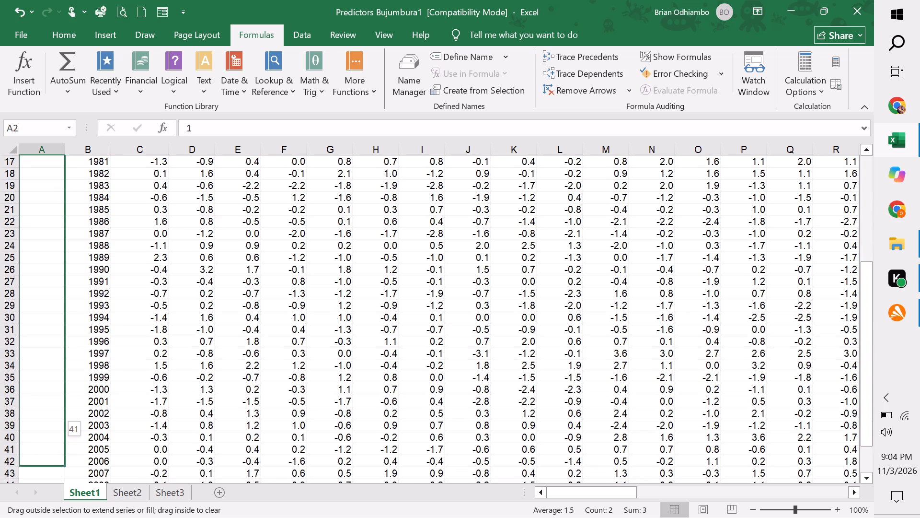
drag(83, 517, 77, 453)
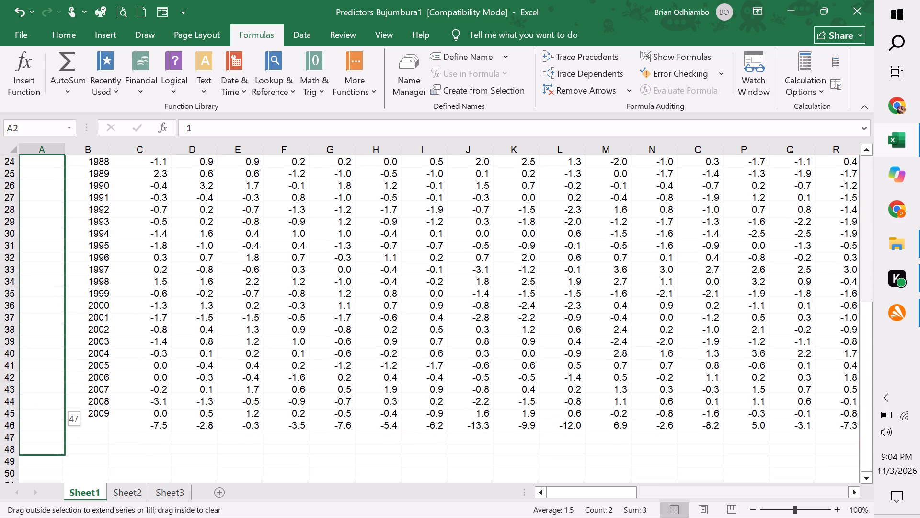
drag(77, 453, 75, 421)
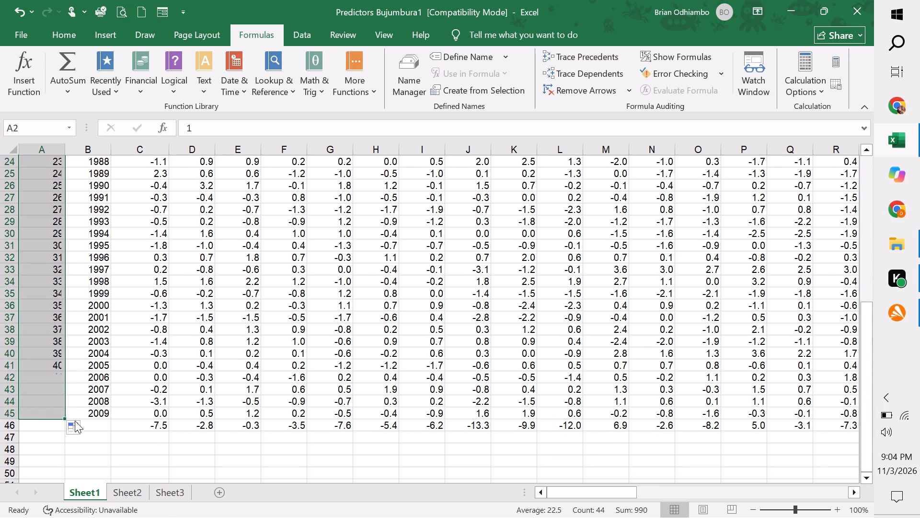
click(221, 385)
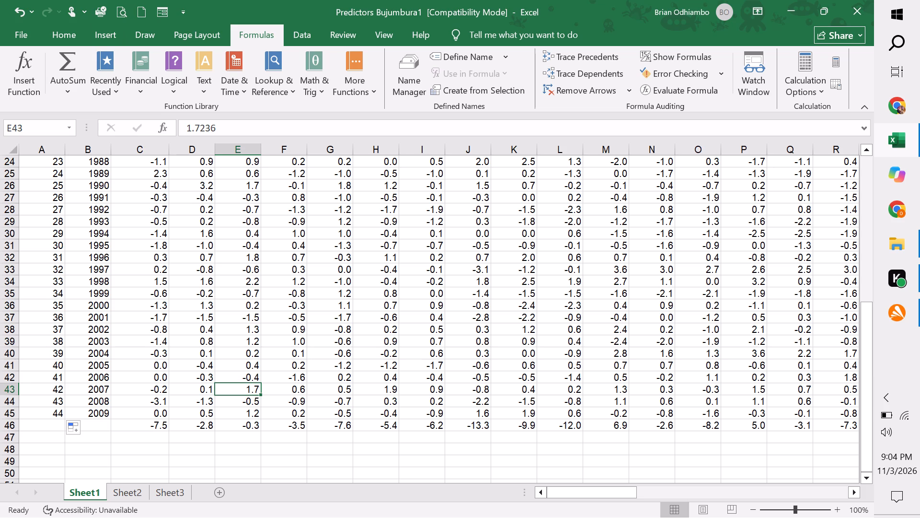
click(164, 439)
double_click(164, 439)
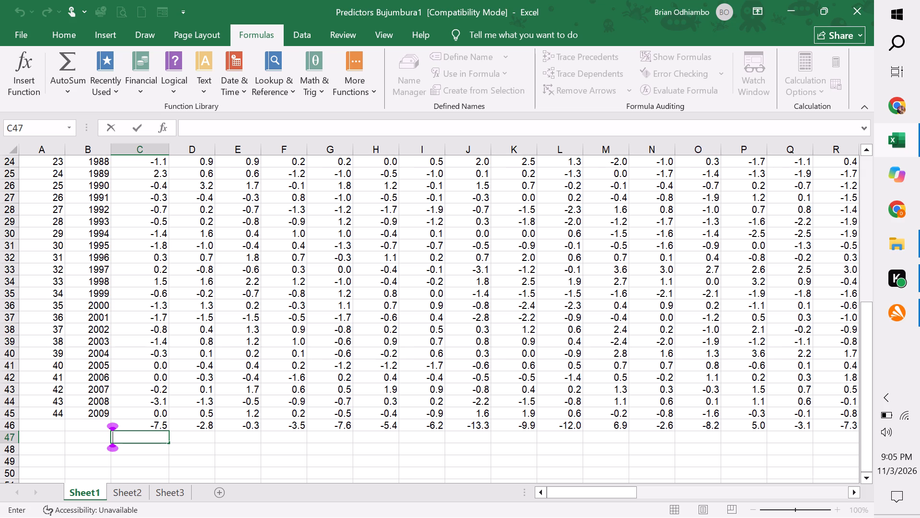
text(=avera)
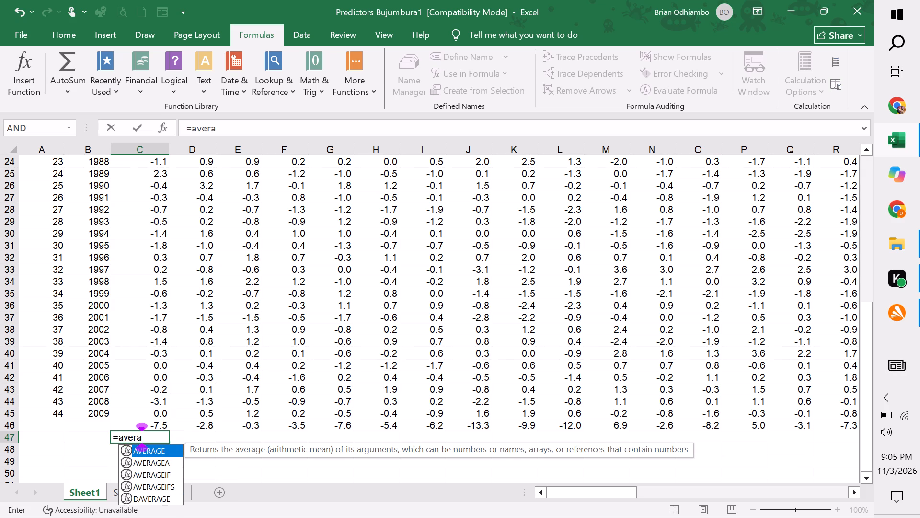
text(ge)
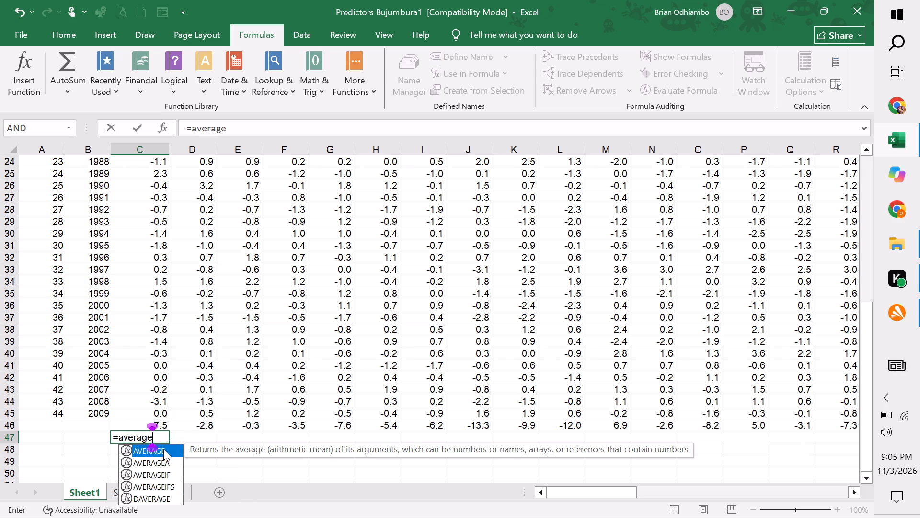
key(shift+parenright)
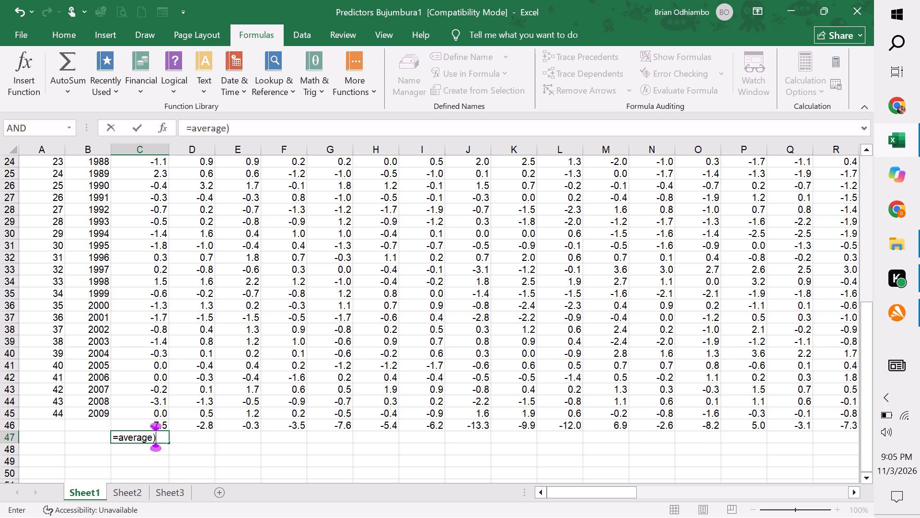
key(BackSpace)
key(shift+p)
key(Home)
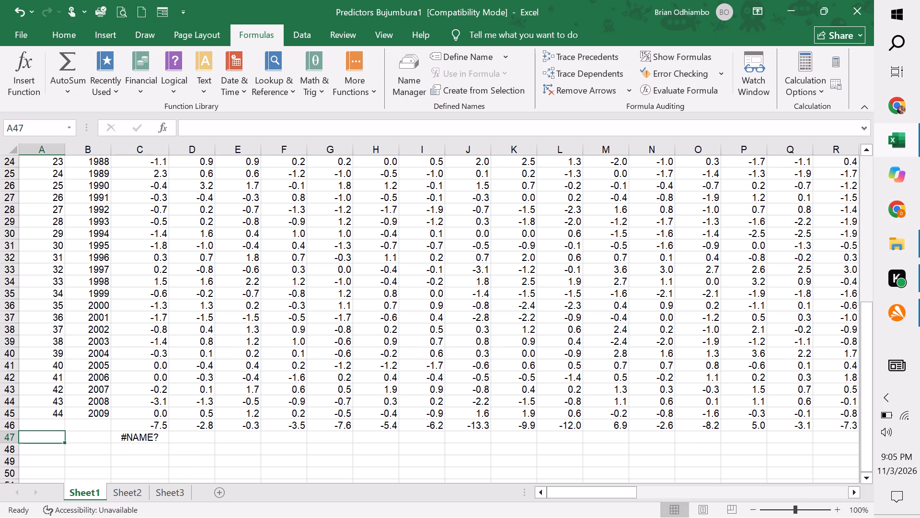
Replace the content of C47 with the formula =AVERAGE(C46/A45), dividing the OBS sum by the last index number.
click(161, 436)
key(BackSpace)
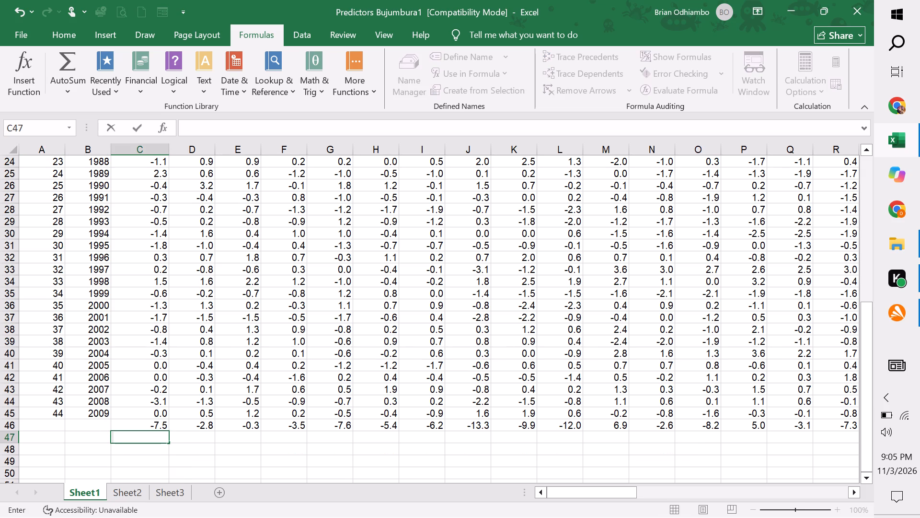
text(=aver)
click(158, 447)
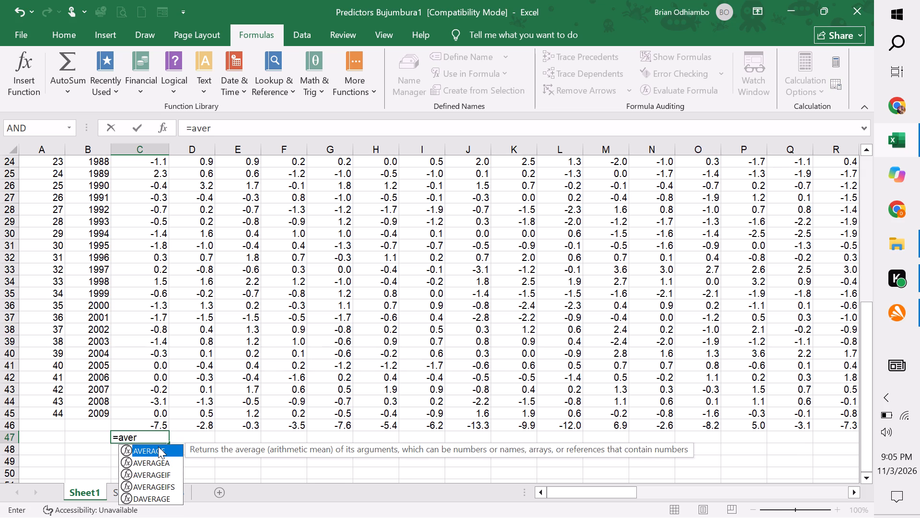
double_click(158, 447)
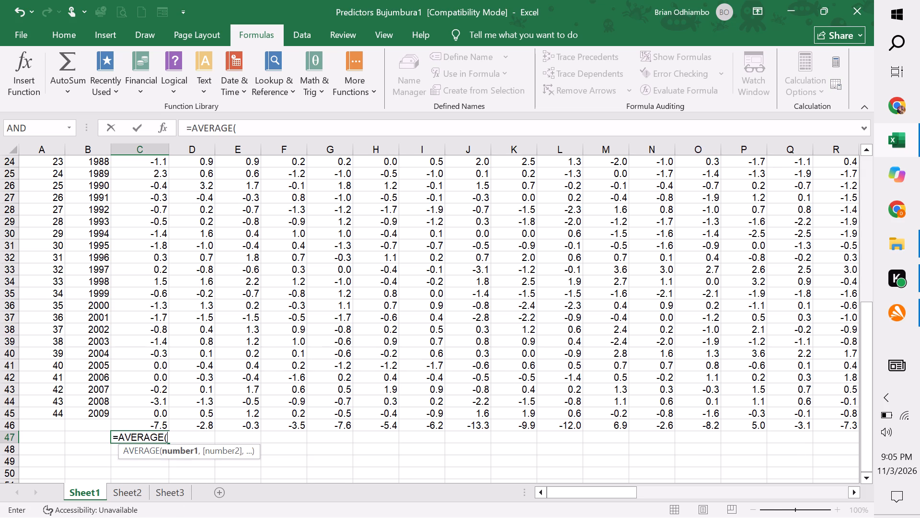
click(161, 428)
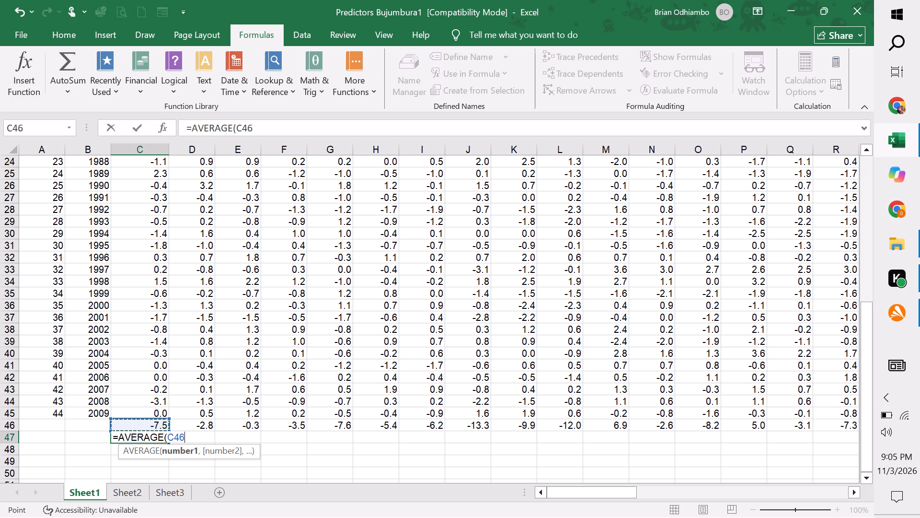
key(slash)
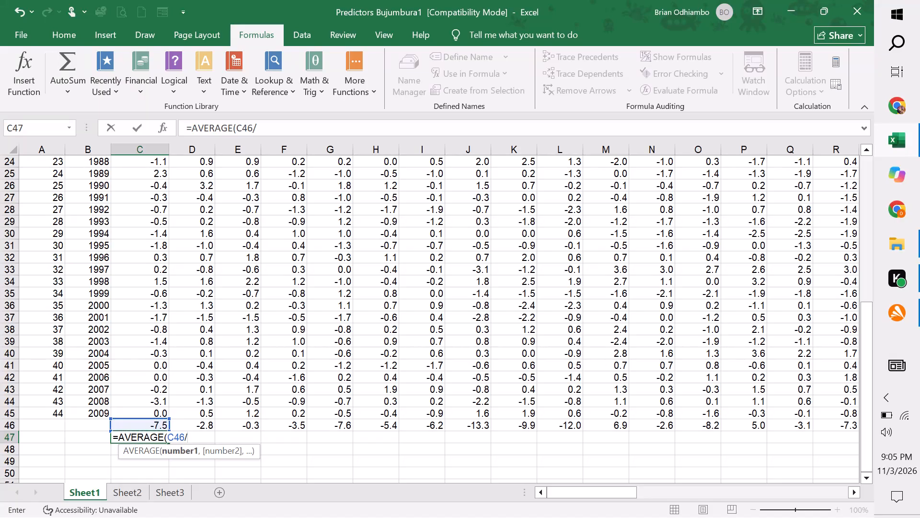
click(57, 415)
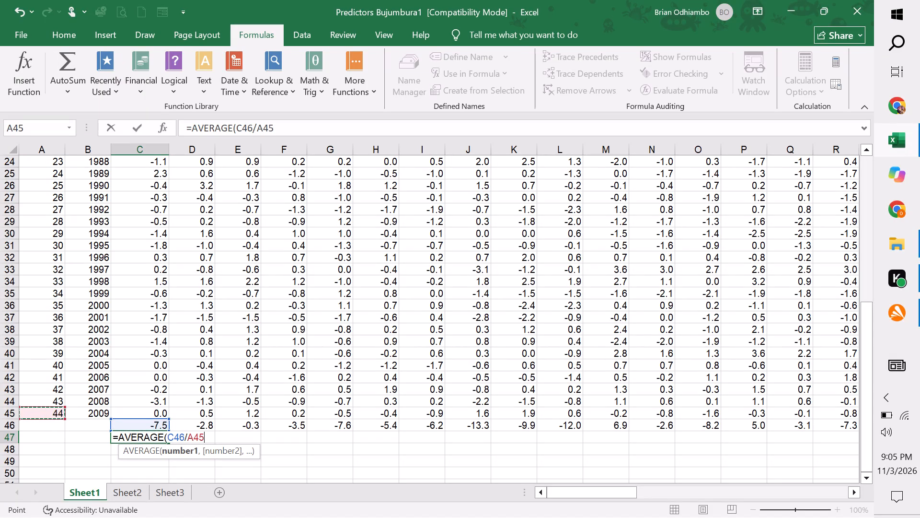
key(shift+parenright)
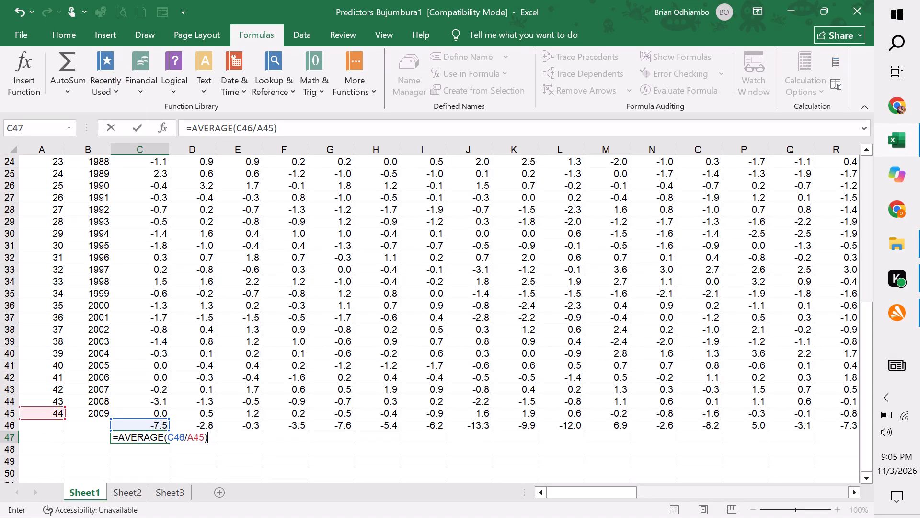
key(Return)
click(173, 456)
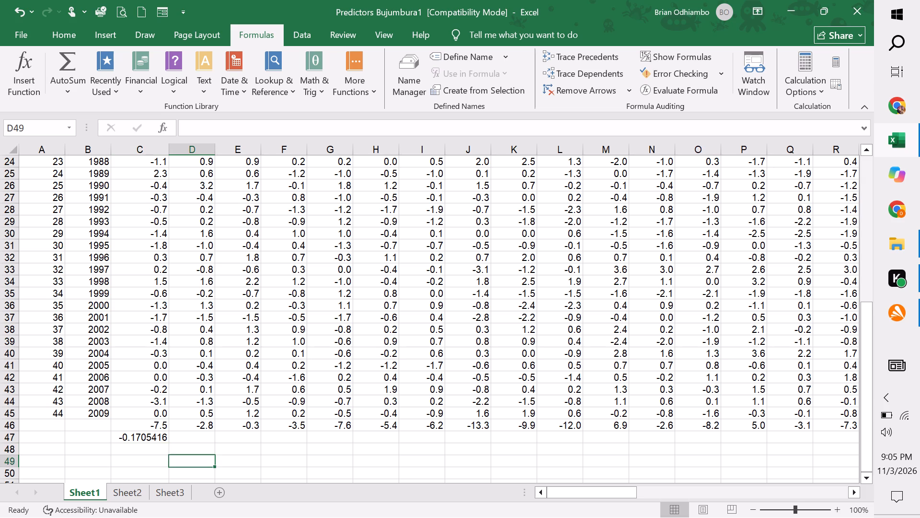
Fill the average formula in C47 across row 47 to the last predictor column (BH47).
click(139, 437)
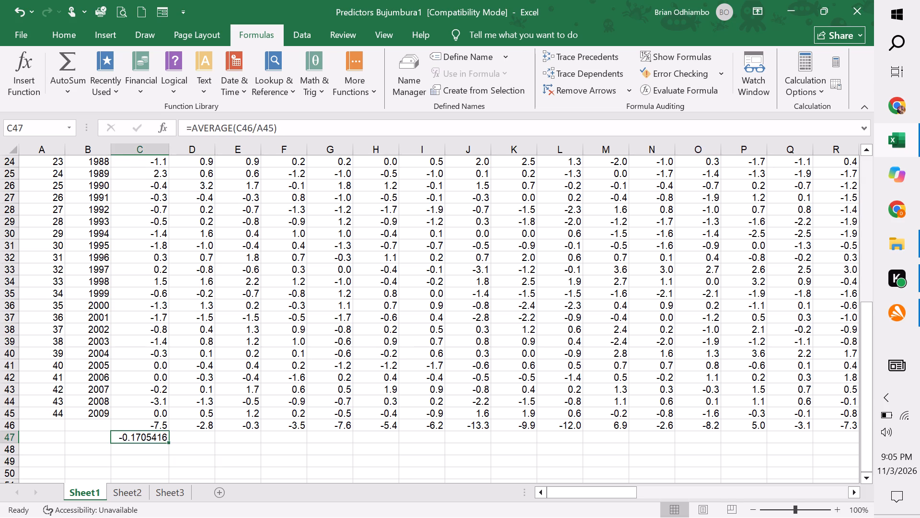
drag(166, 441, 394, 432)
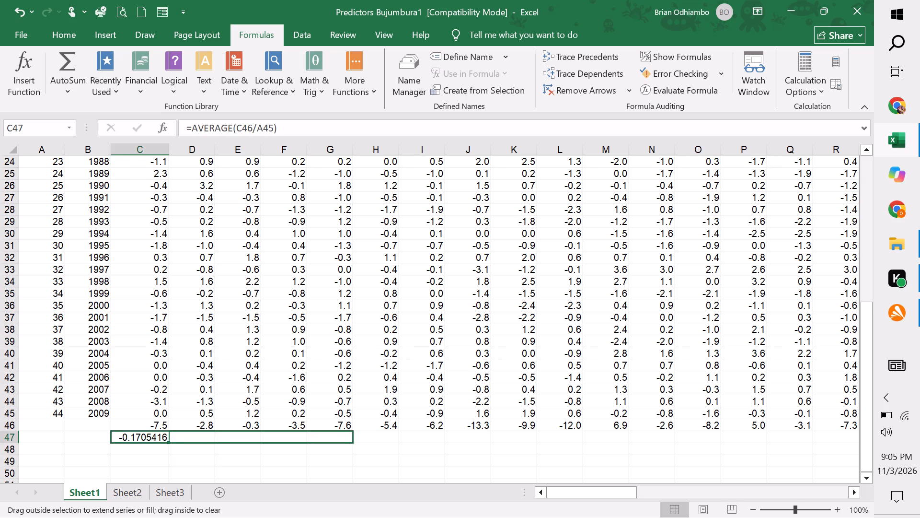
drag(394, 432, 887, 431)
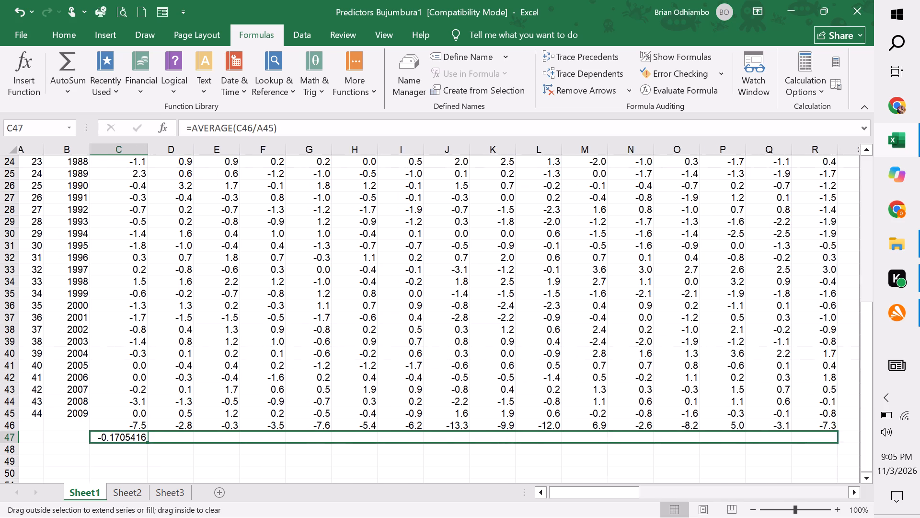
drag(887, 431, 919, 431)
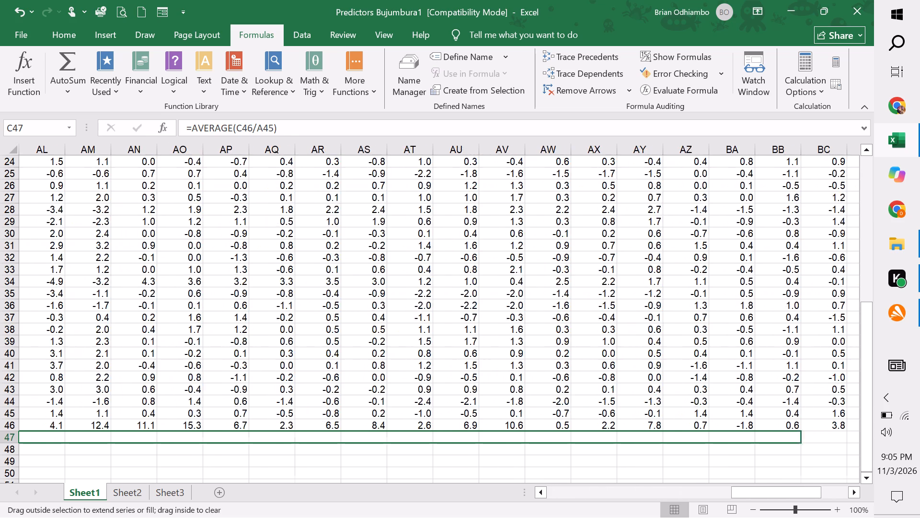
drag(919, 431, 714, 441)
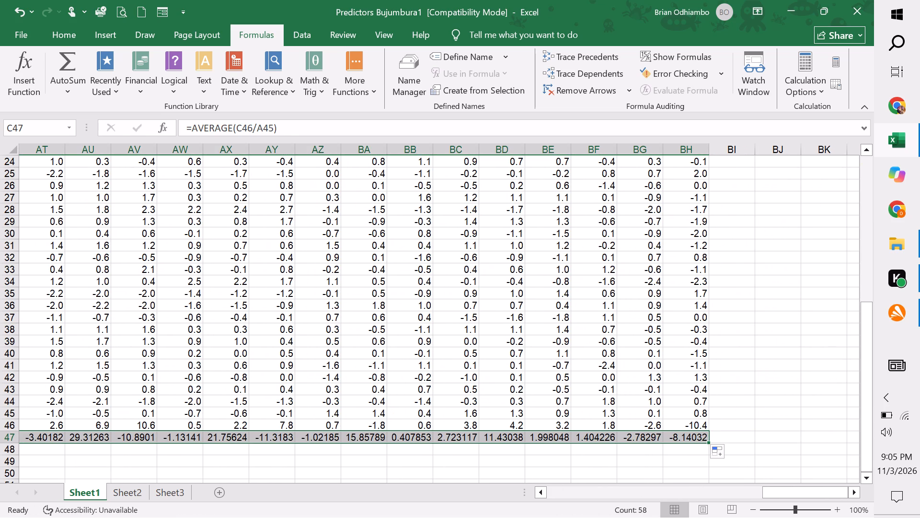
drag(862, 334, 904, 478)
drag(776, 487, 452, 503)
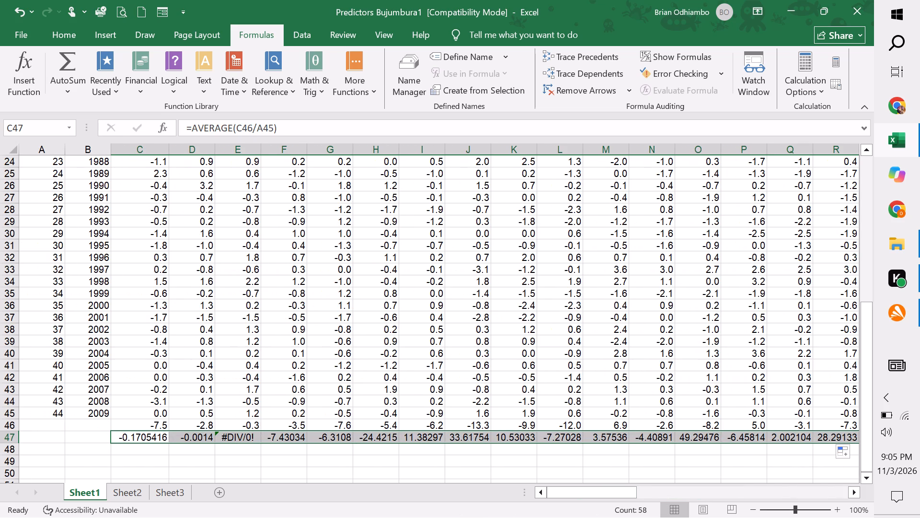
click(360, 432)
click(293, 461)
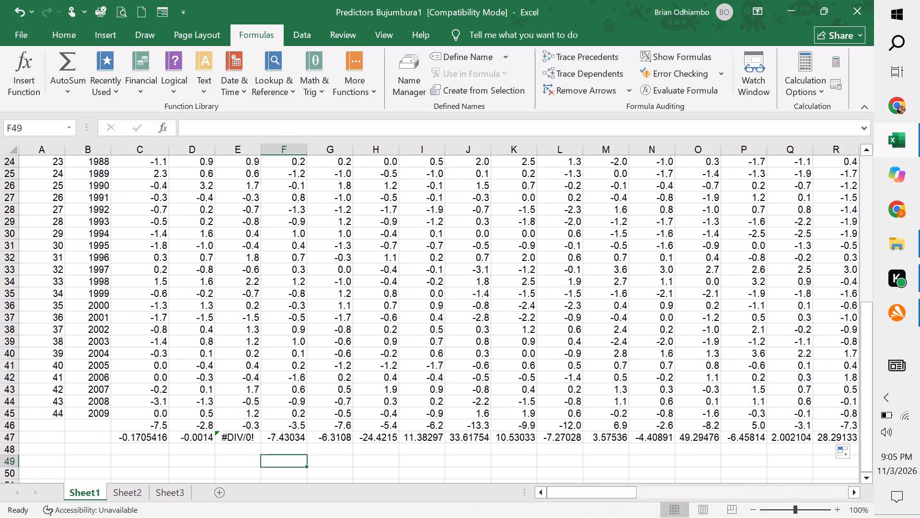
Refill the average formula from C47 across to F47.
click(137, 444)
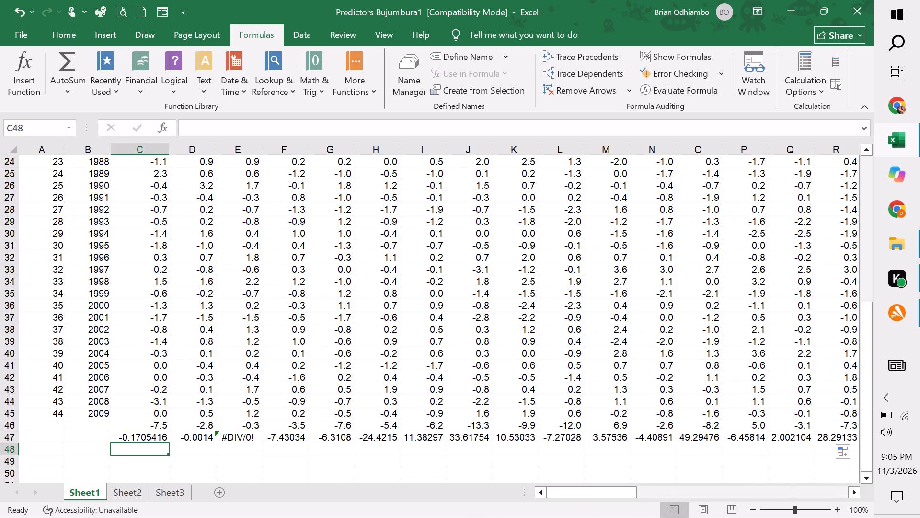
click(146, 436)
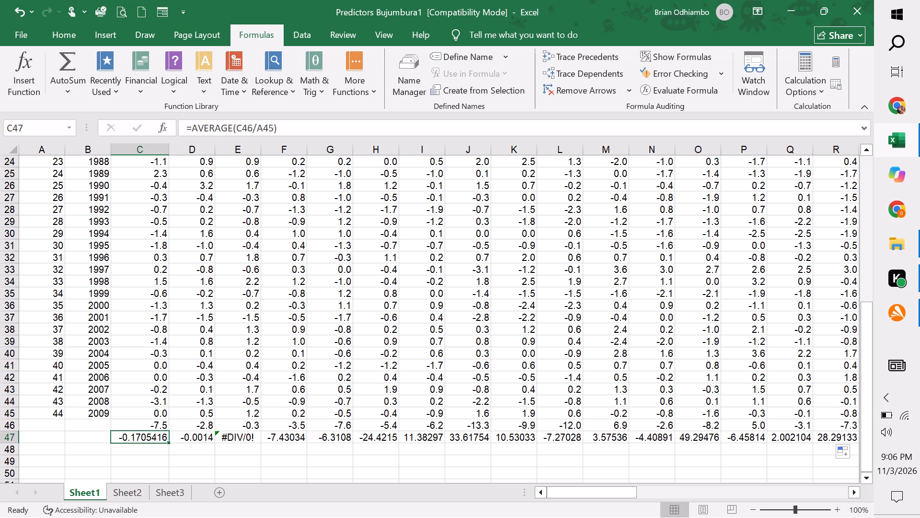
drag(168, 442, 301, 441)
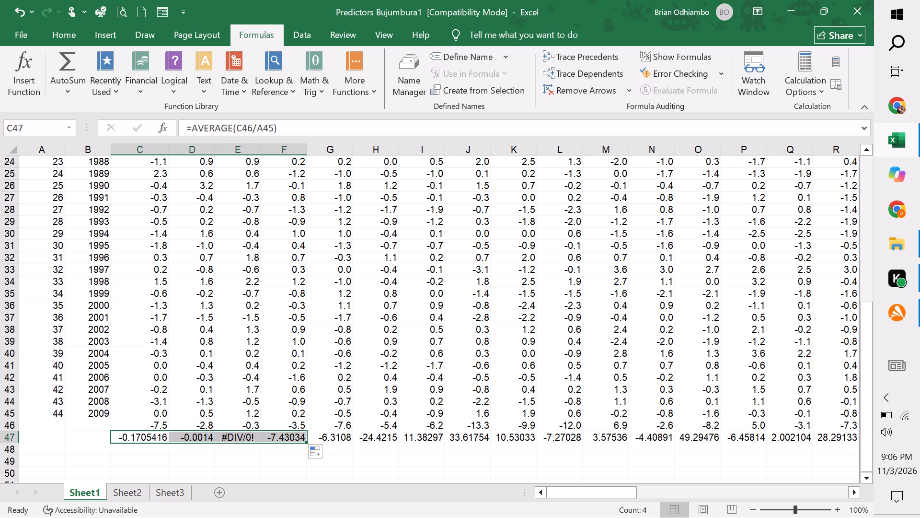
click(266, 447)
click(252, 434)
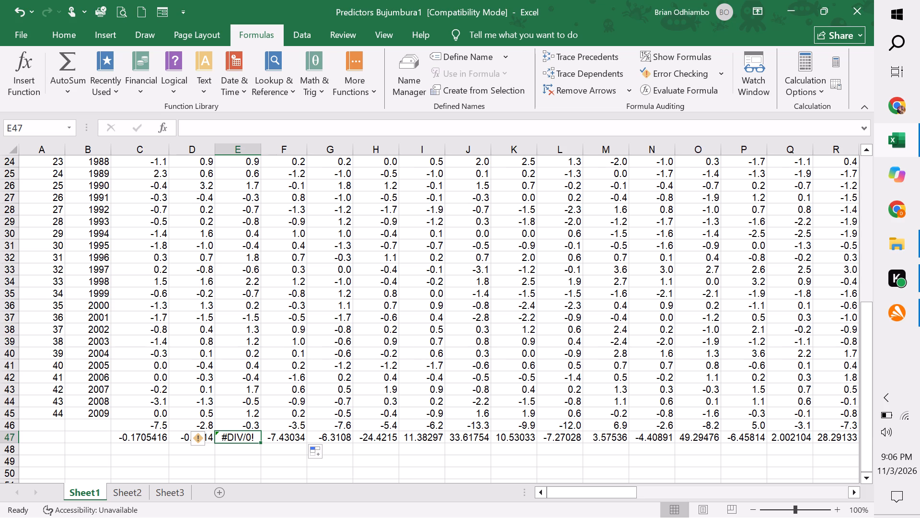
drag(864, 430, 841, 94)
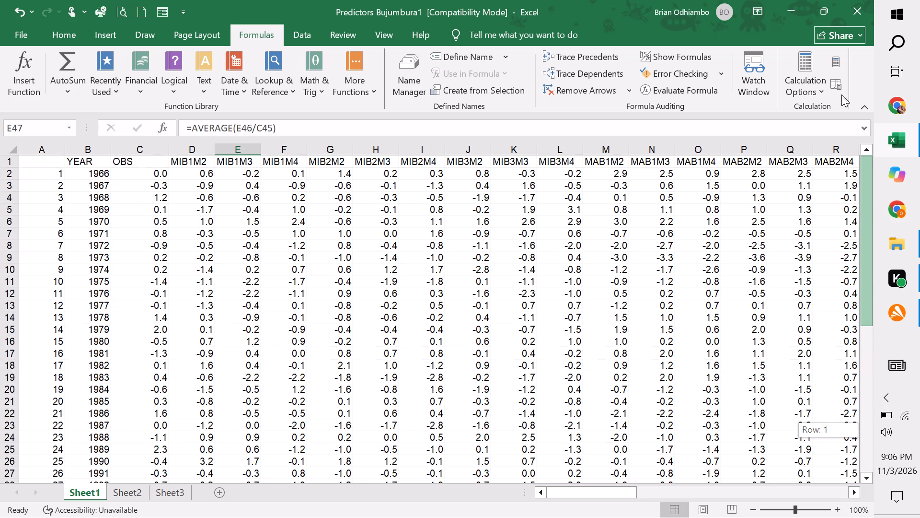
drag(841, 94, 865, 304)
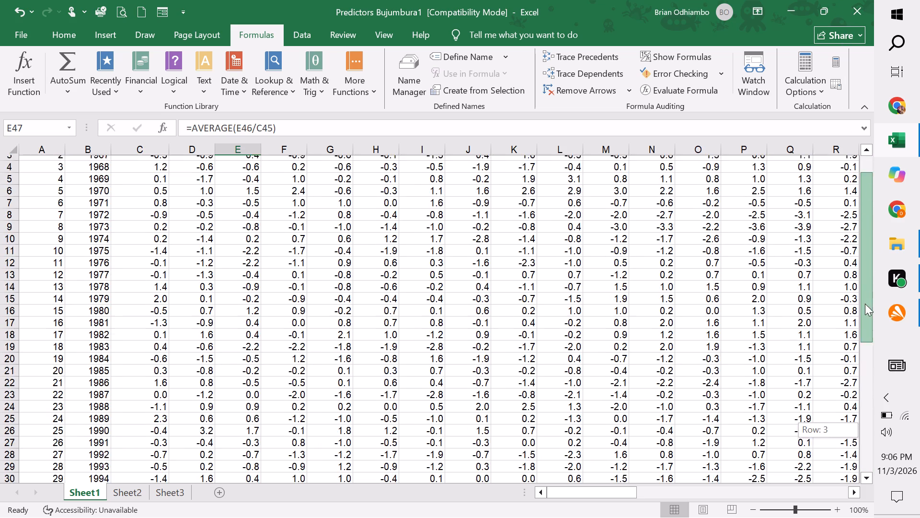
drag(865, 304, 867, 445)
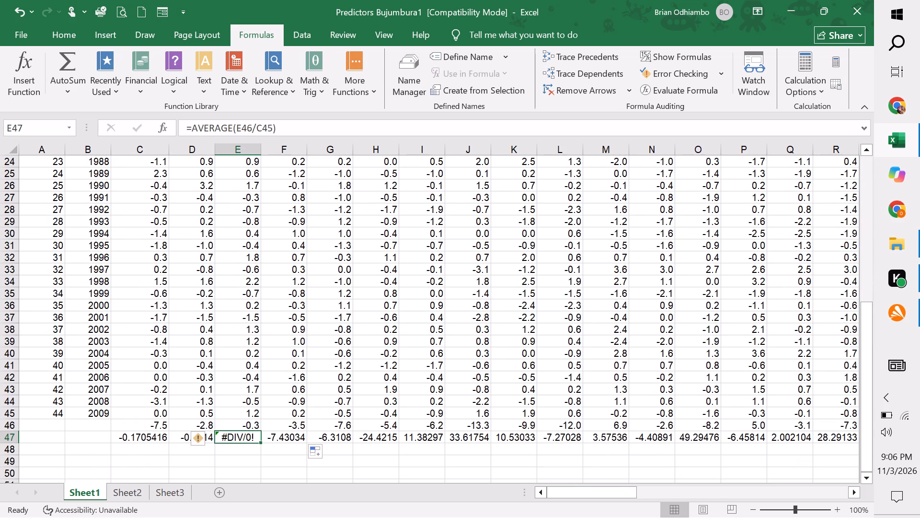
Format the averages in row 47, from C47 across to BH47, as numbers with two decimal places.
click(133, 447)
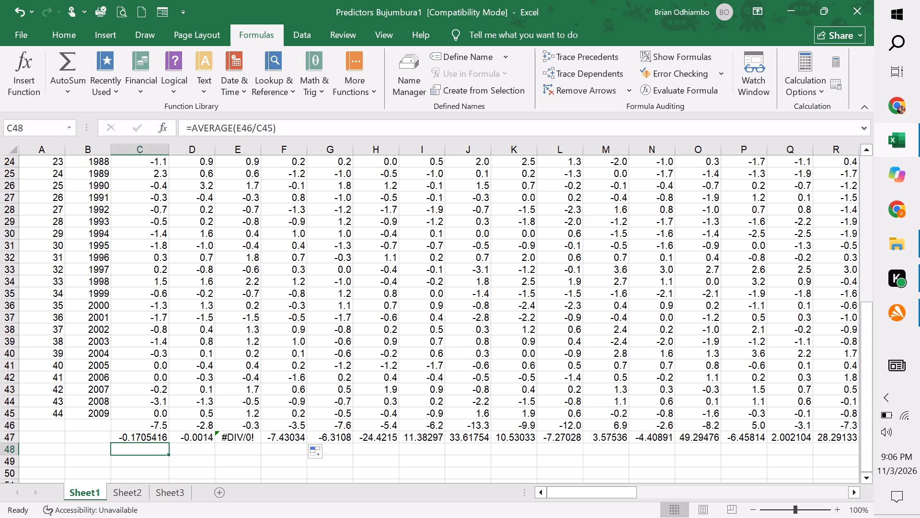
drag(136, 438, 568, 436)
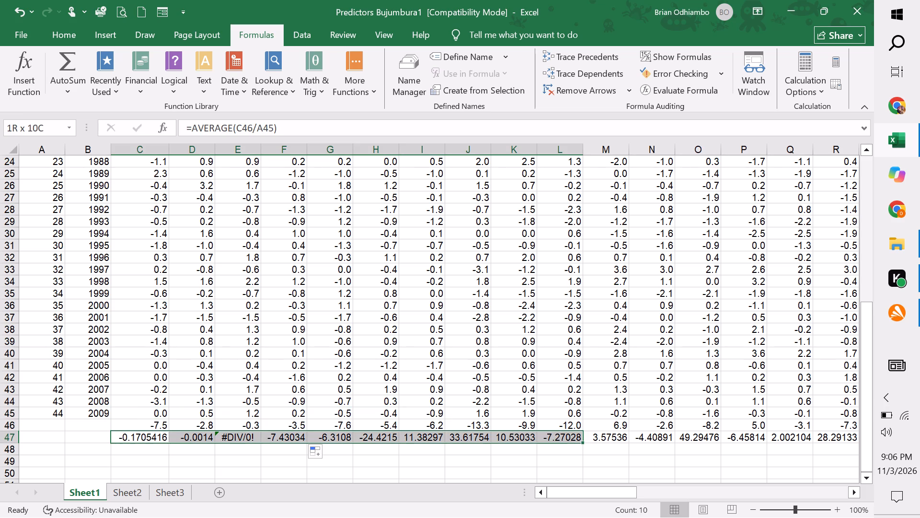
drag(568, 436, 919, 436)
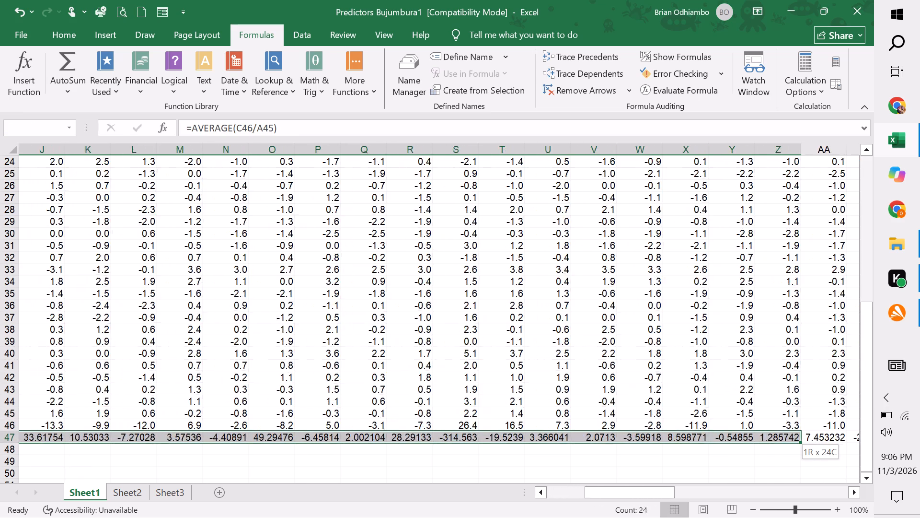
drag(919, 436, 907, 439)
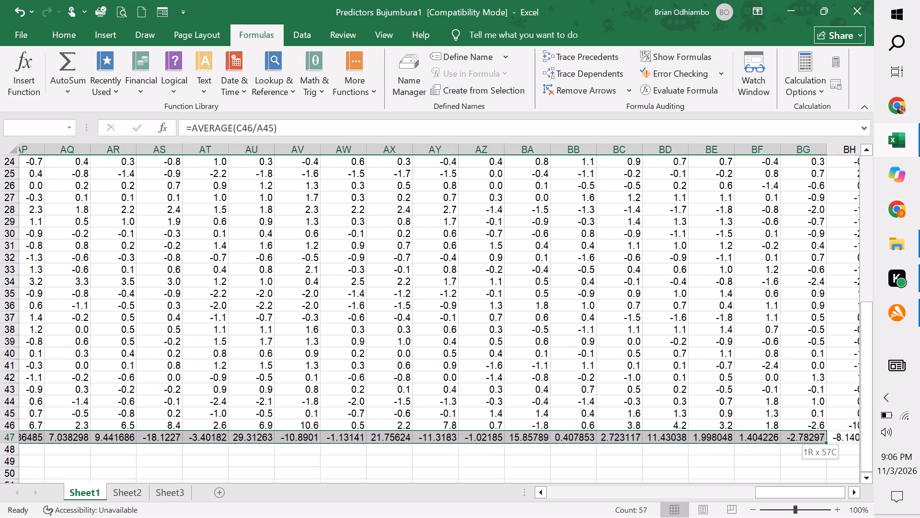
drag(907, 439, 709, 438)
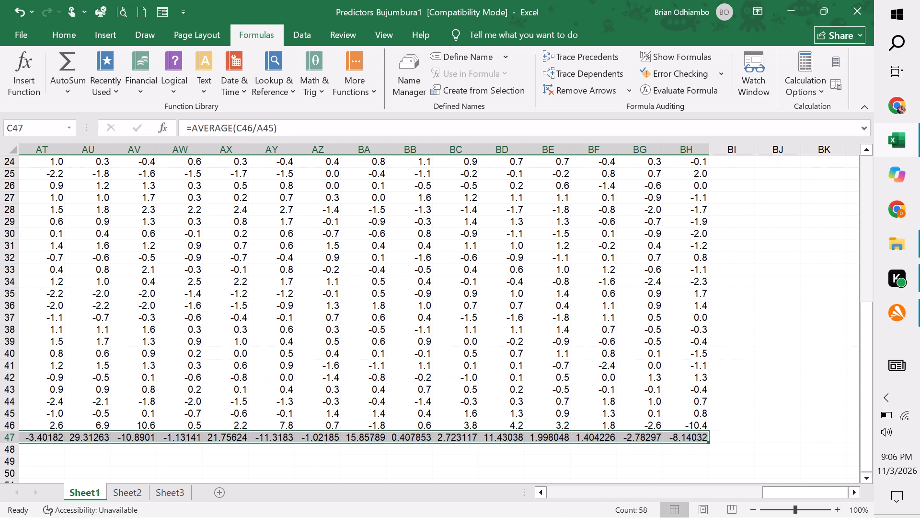
click(61, 35)
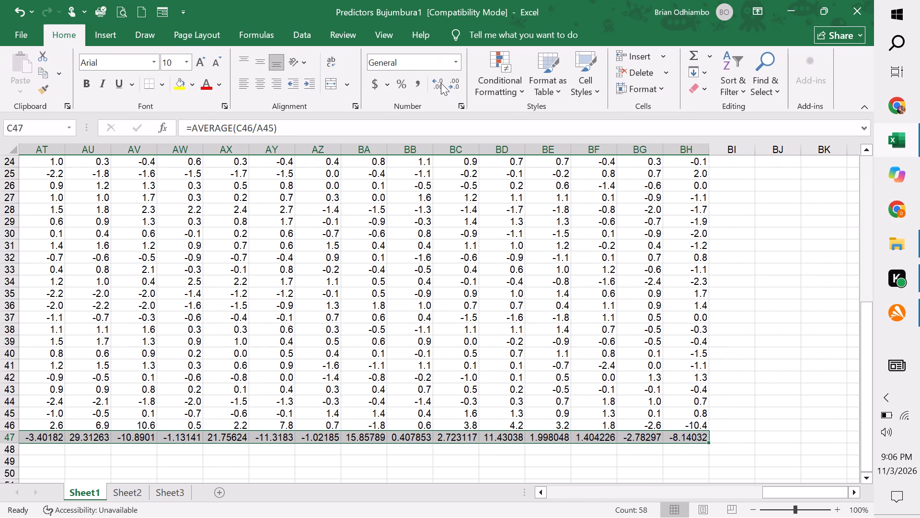
click(454, 84)
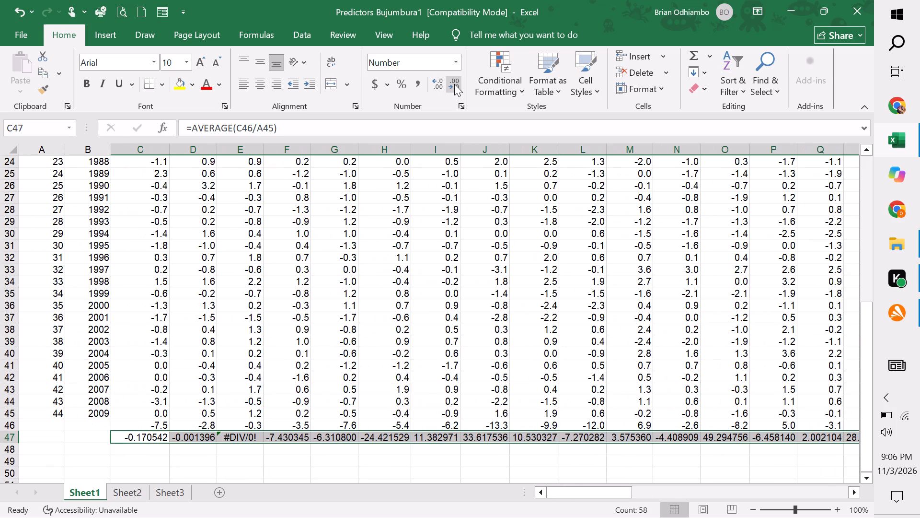
click(454, 84)
click(454, 84)
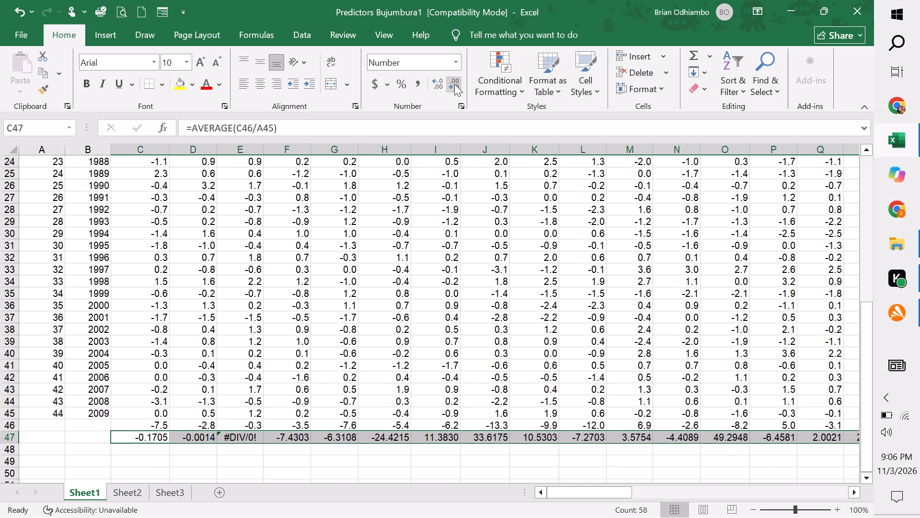
click(454, 84)
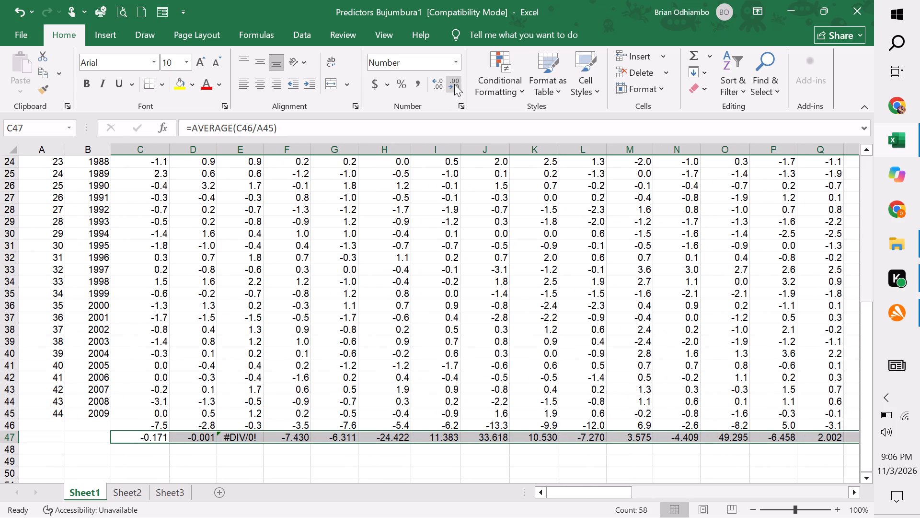
click(454, 84)
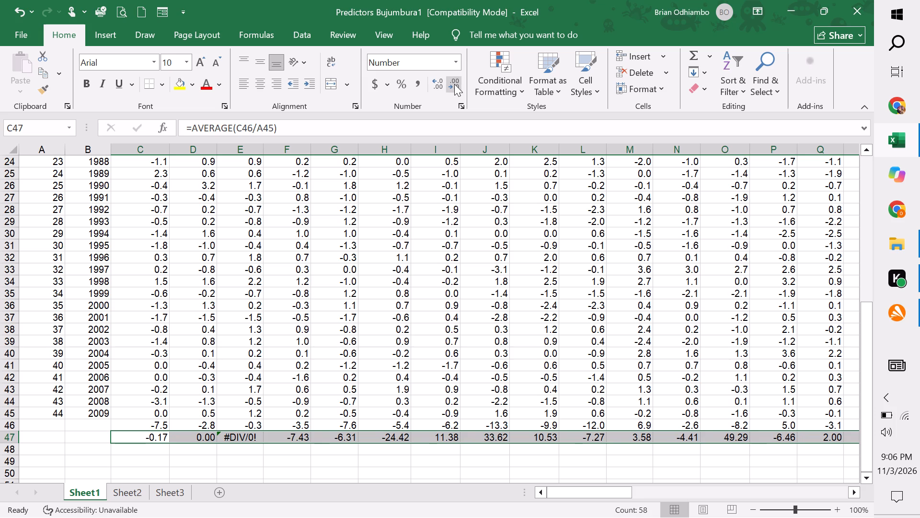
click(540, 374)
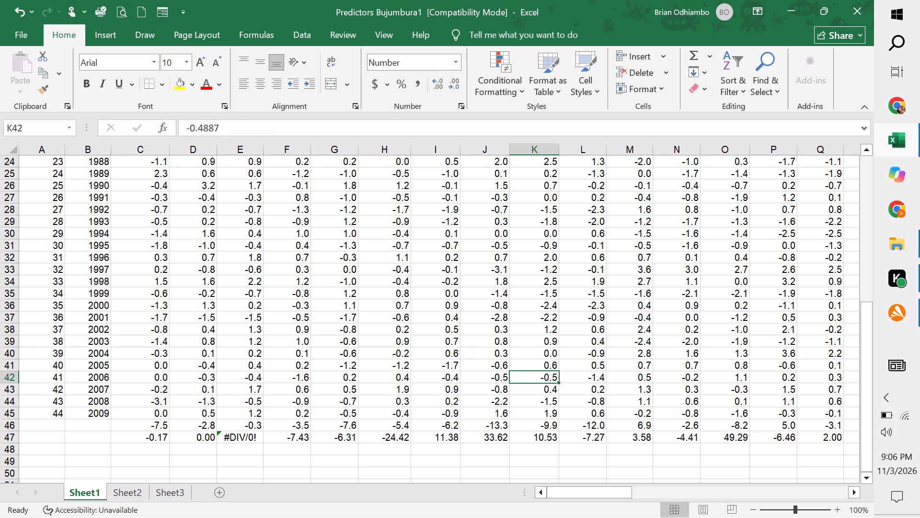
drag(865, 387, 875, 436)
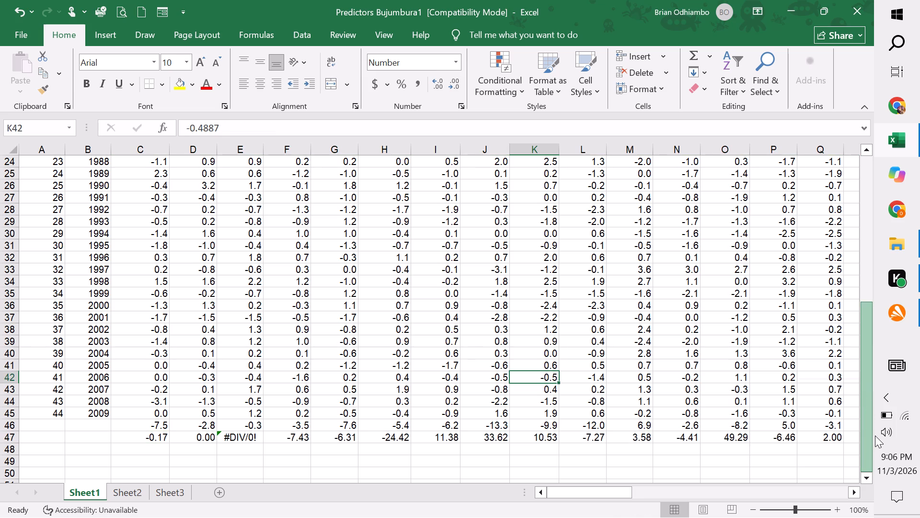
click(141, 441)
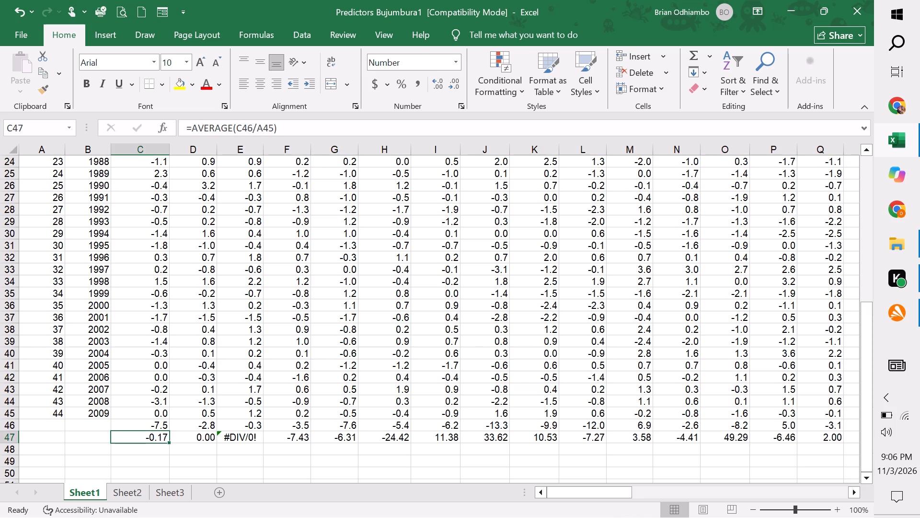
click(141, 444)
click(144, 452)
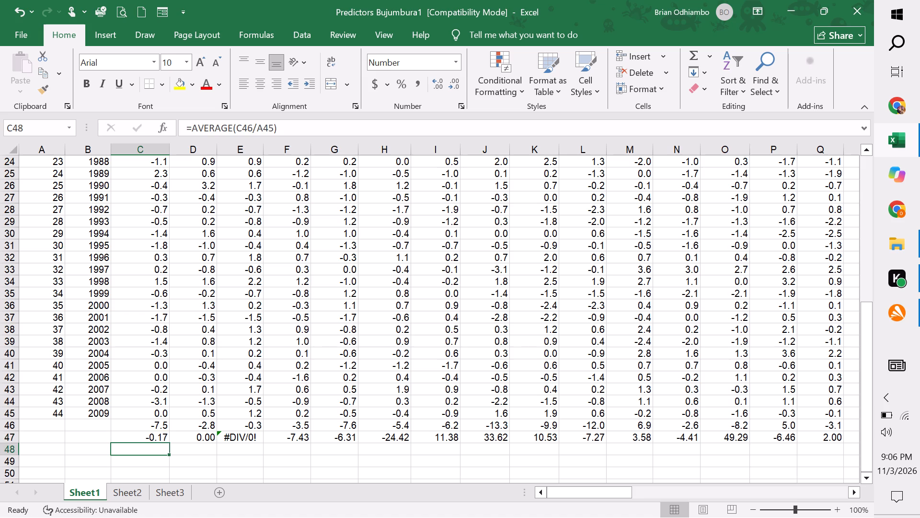
Label the summary rows in column B with Sum in B46, Average in B47 and STD in B48.
click(91, 422)
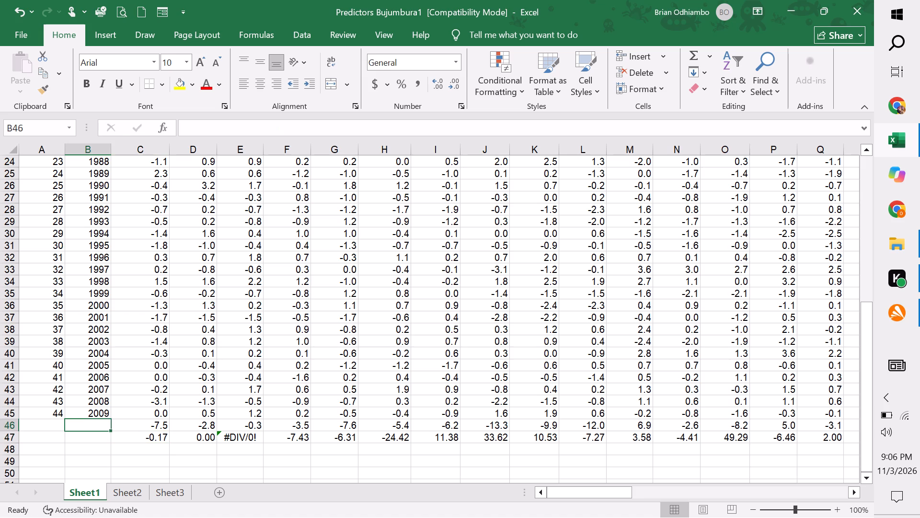
text(um)
click(79, 437)
double_click(79, 437)
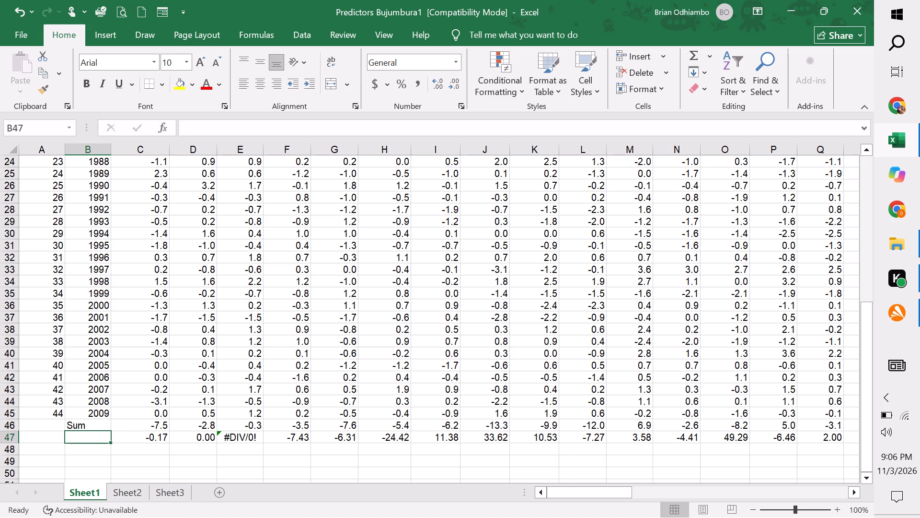
text(verage)
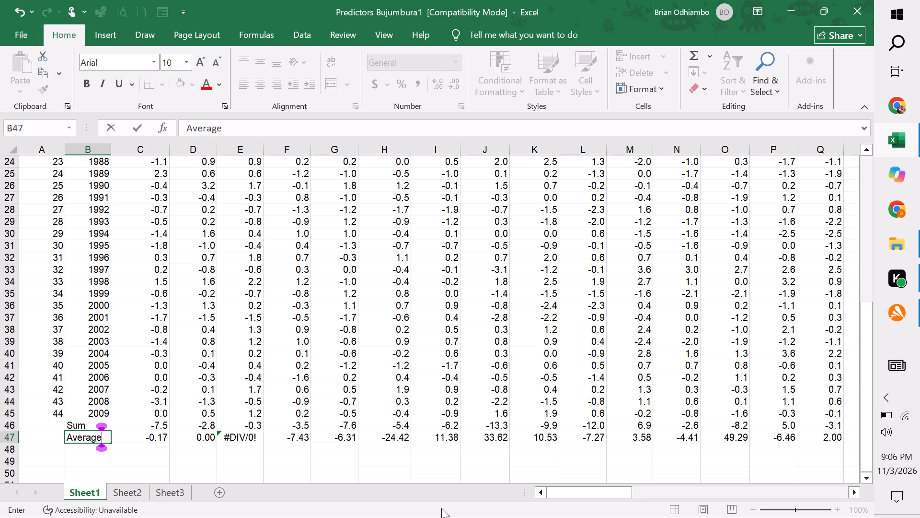
click(323, 471)
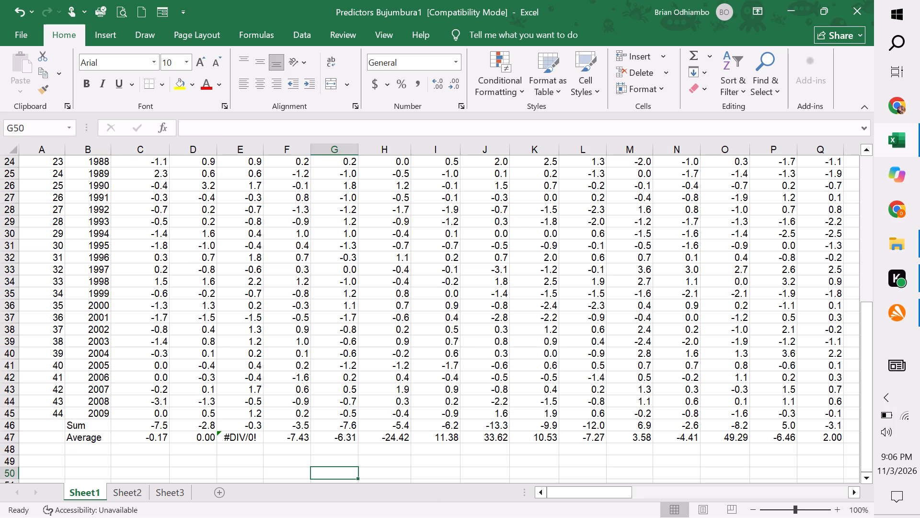
double_click(89, 451)
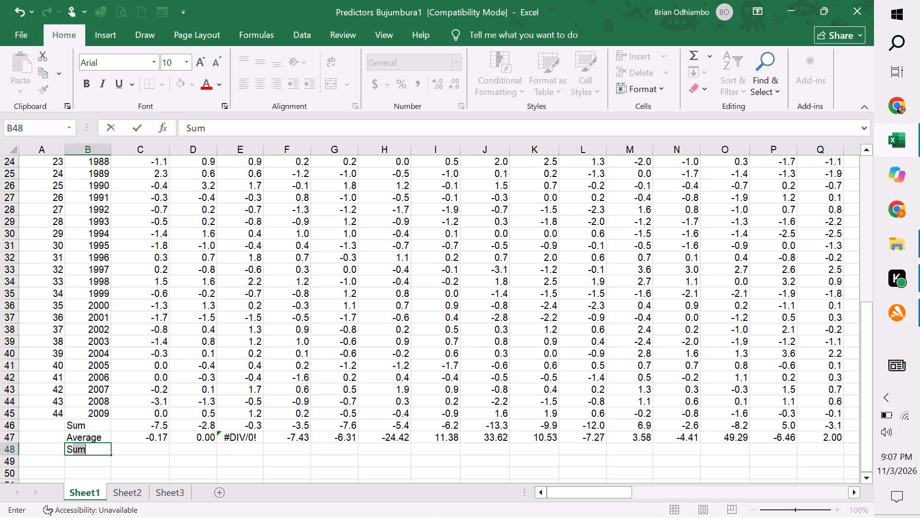
text(TD)
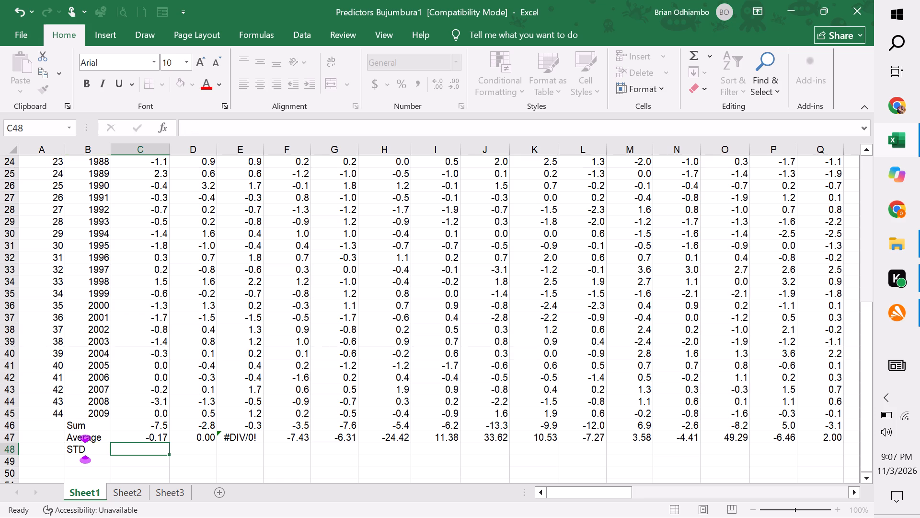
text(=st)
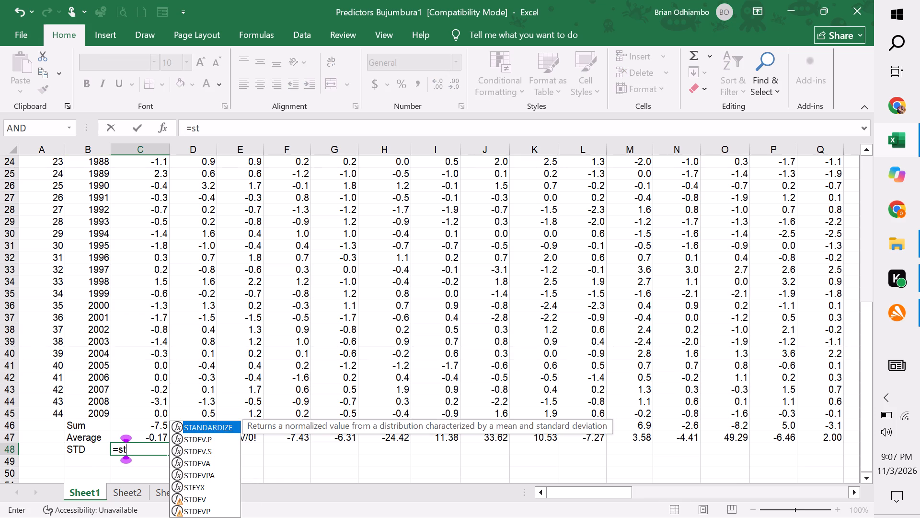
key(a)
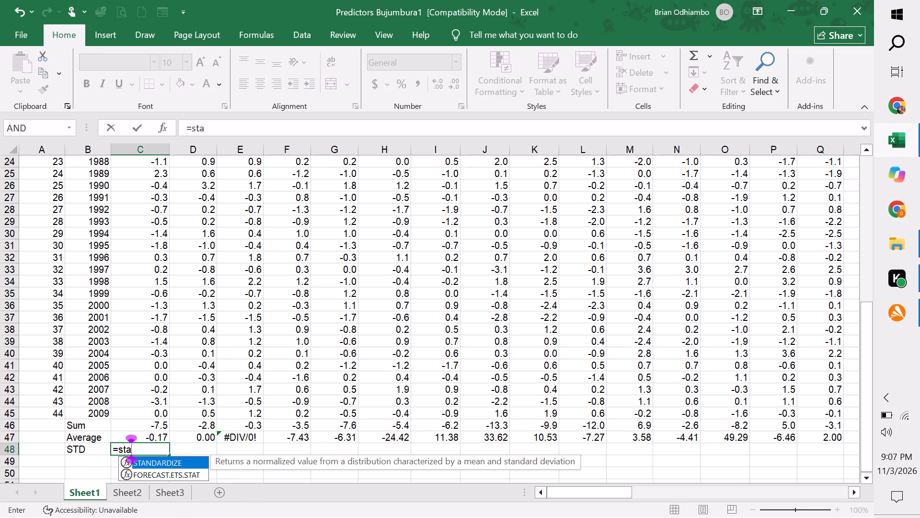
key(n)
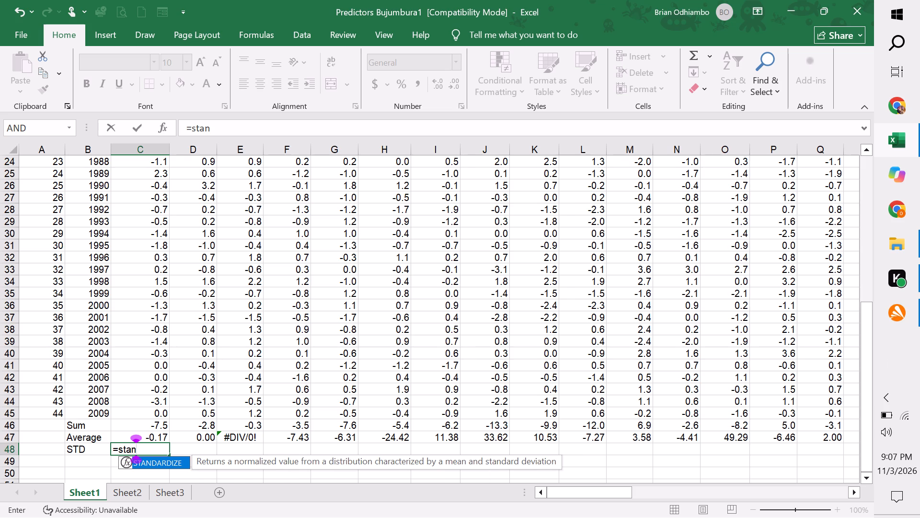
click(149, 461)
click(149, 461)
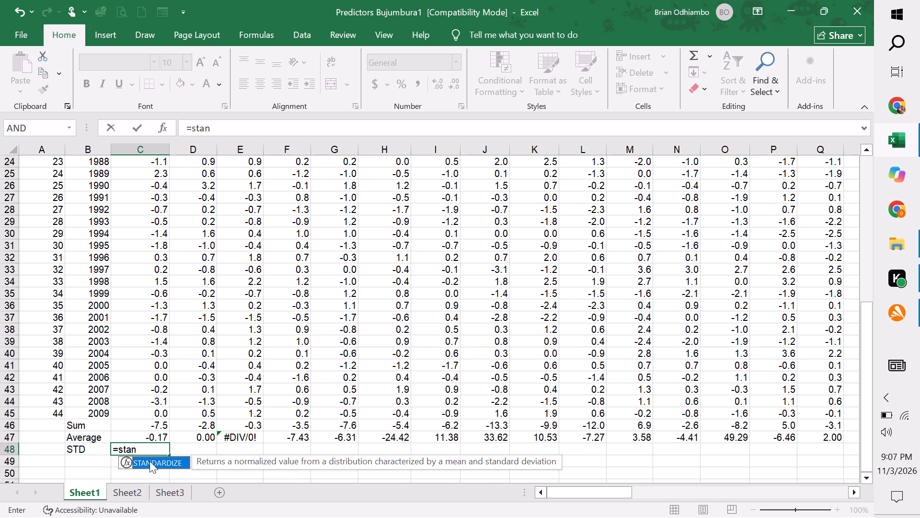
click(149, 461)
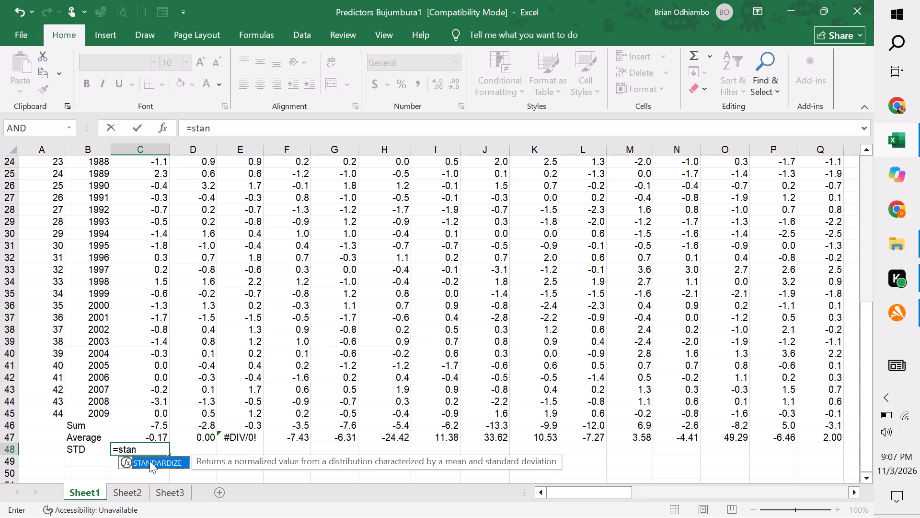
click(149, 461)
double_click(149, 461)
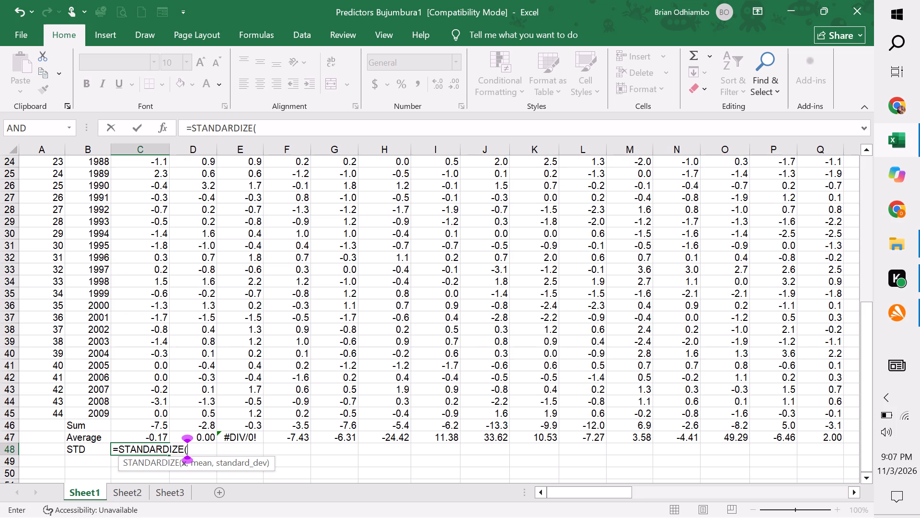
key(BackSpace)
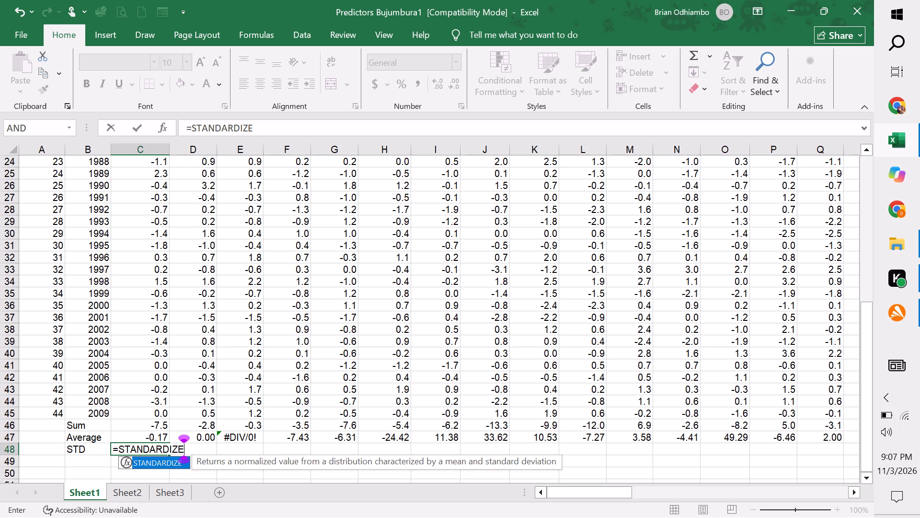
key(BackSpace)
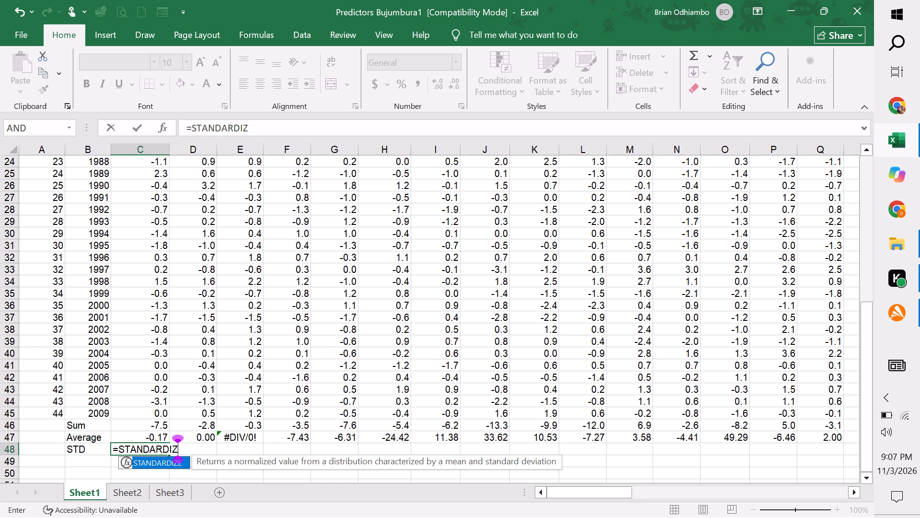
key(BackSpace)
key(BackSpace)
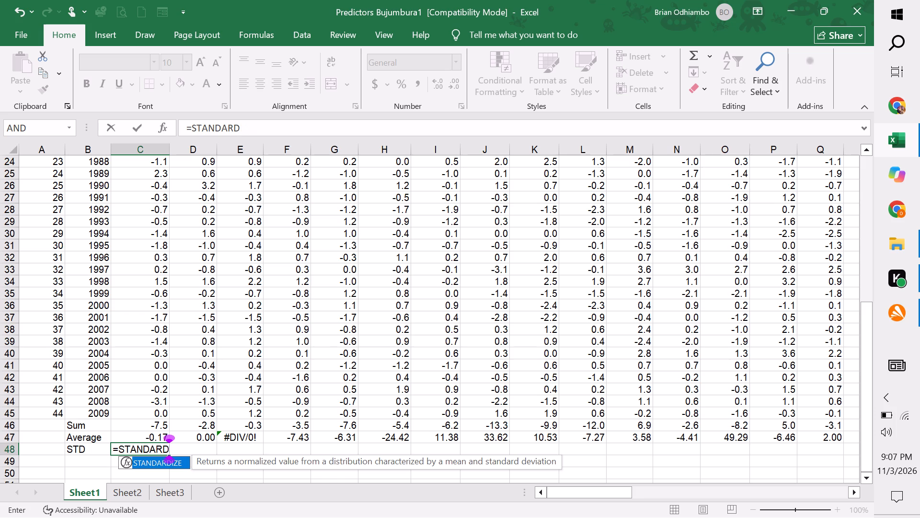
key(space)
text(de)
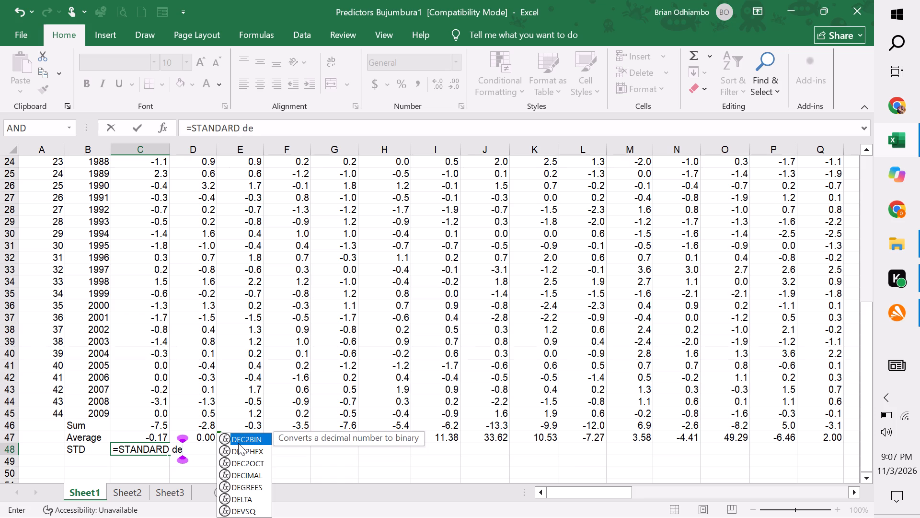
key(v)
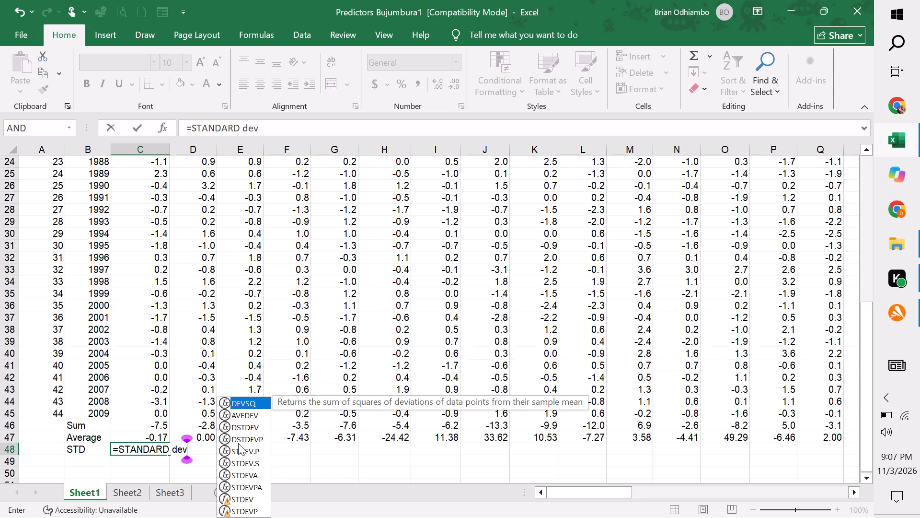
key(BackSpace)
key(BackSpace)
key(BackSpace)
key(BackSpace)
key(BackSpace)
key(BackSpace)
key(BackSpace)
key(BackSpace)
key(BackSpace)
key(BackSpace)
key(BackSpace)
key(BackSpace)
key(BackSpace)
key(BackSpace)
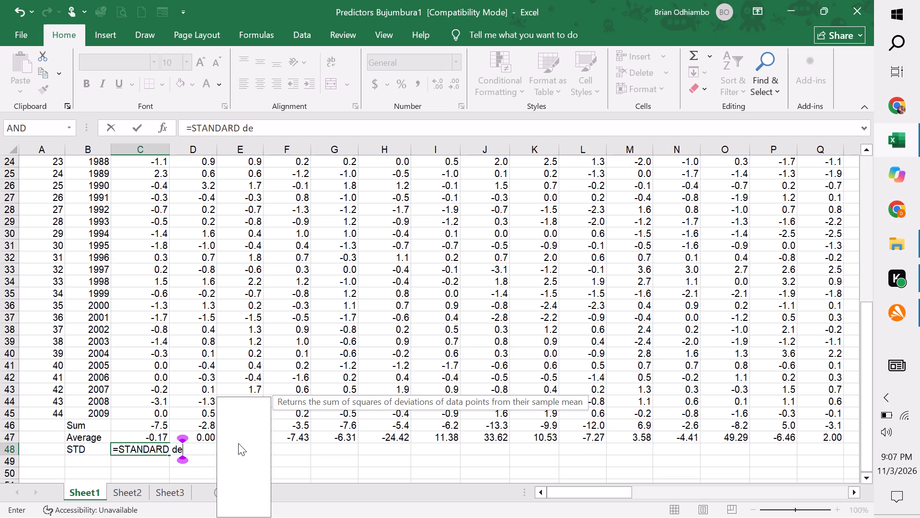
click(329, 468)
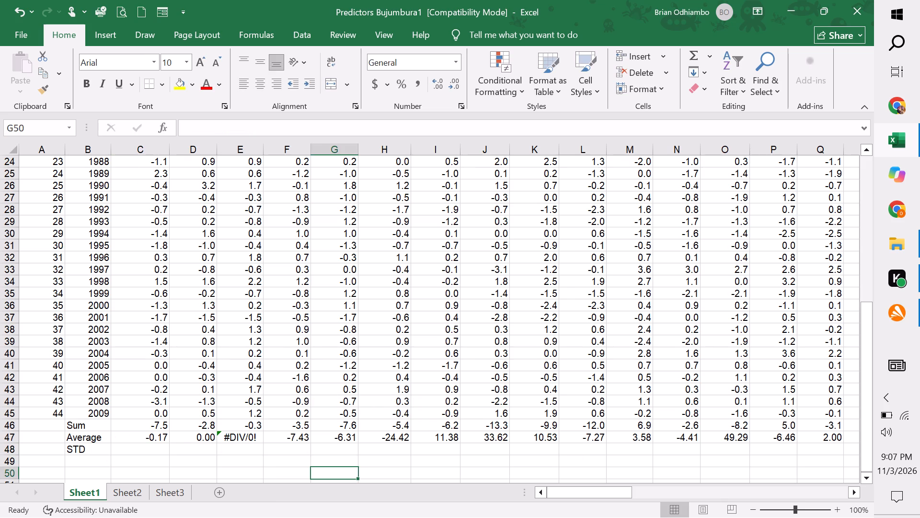
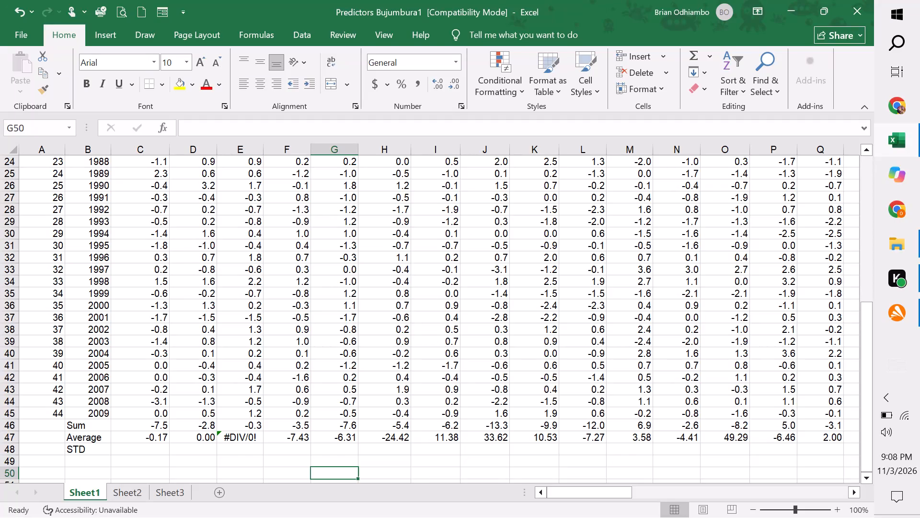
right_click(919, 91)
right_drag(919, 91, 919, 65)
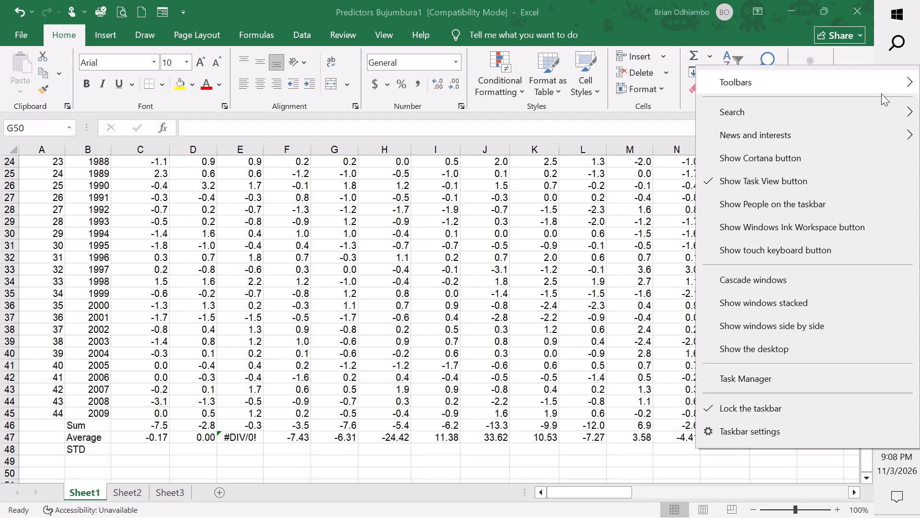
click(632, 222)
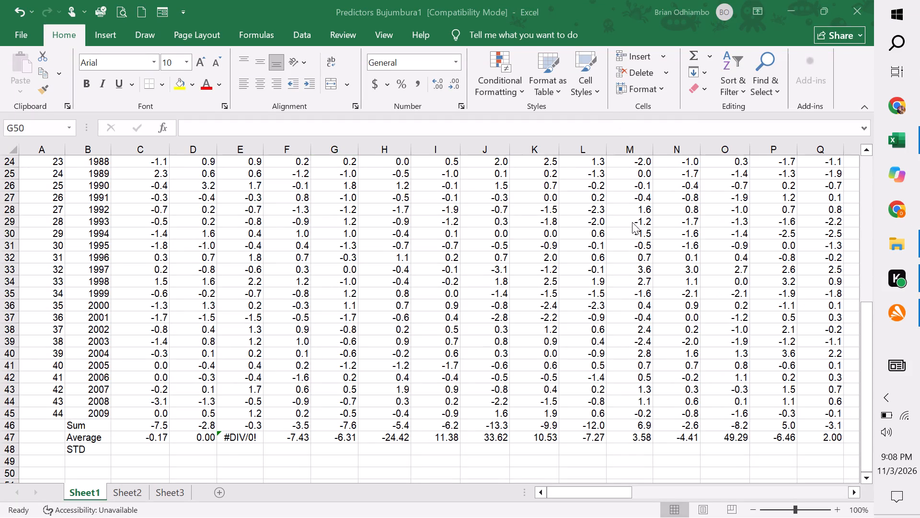
Switch to Google Chrome, search Google for "standard deviation" and maximize the browser window.
click(917, 104)
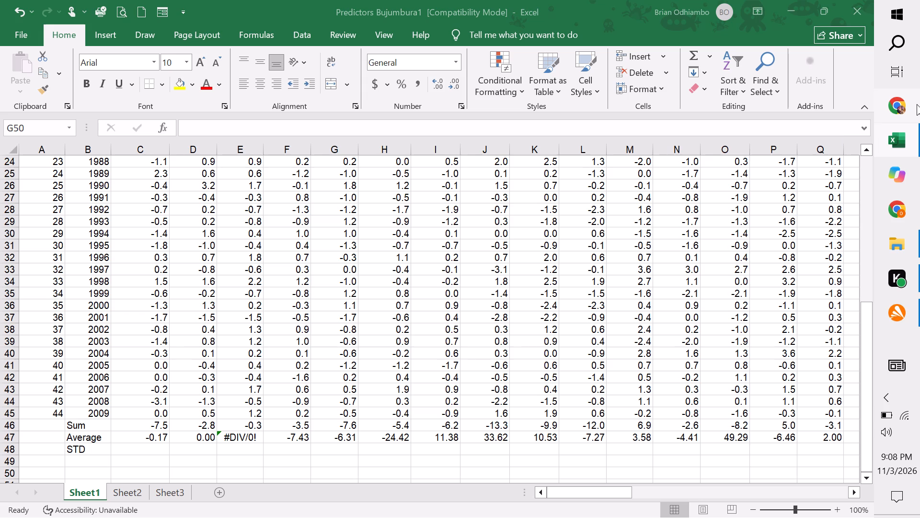
double_click(917, 104)
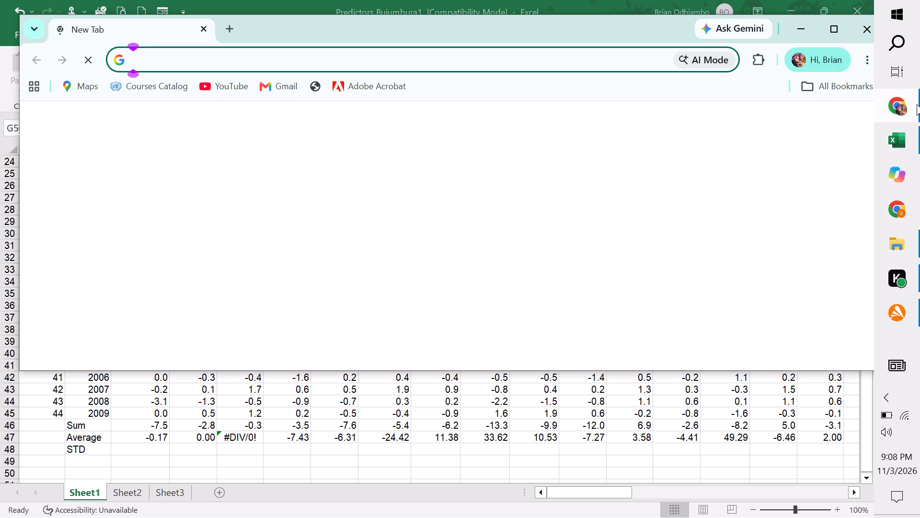
click(354, 321)
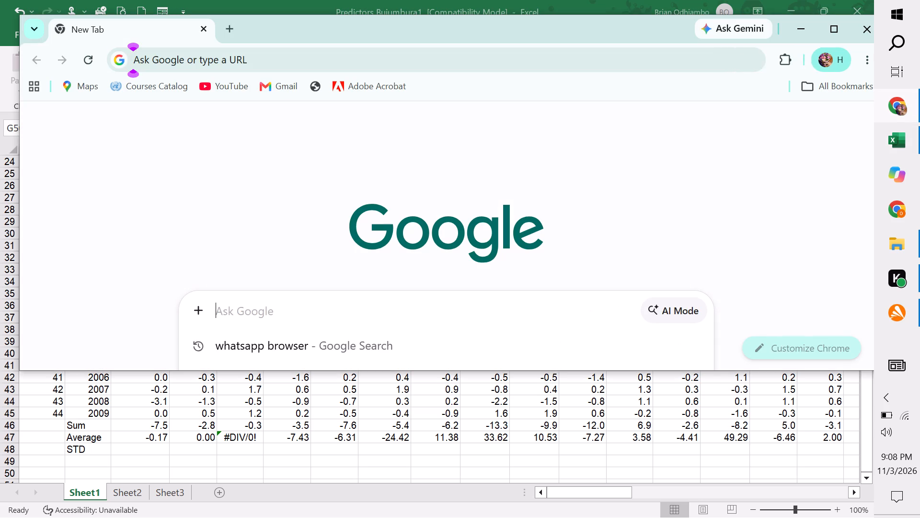
text(standa)
text(rd de)
text(viatio)
text(nd)
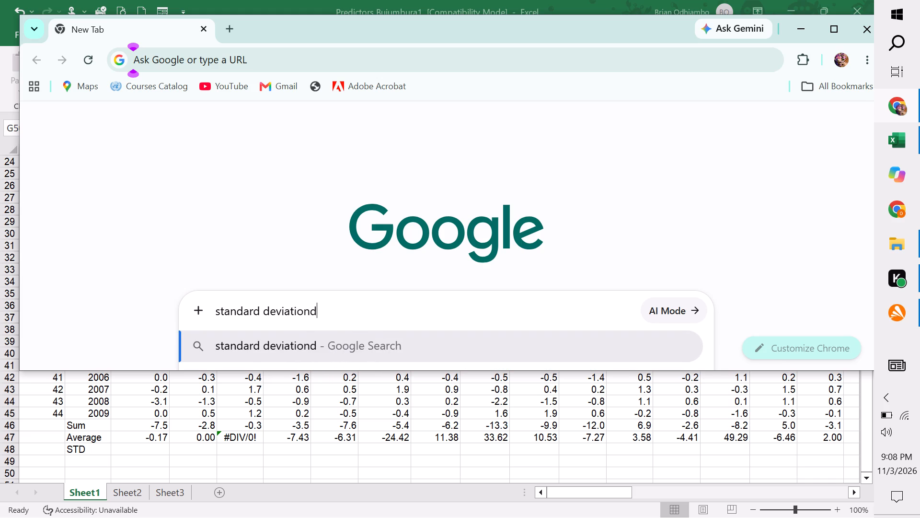
key(BackSpace)
key(Return)
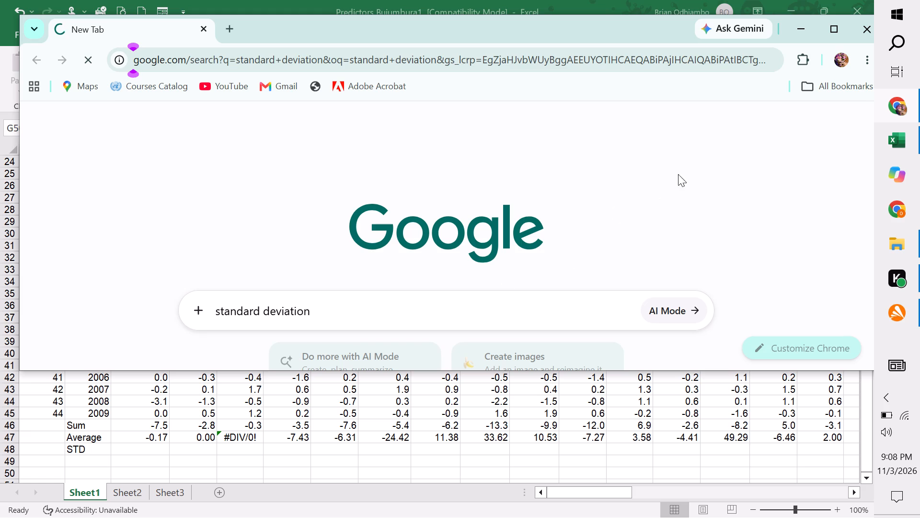
click(827, 32)
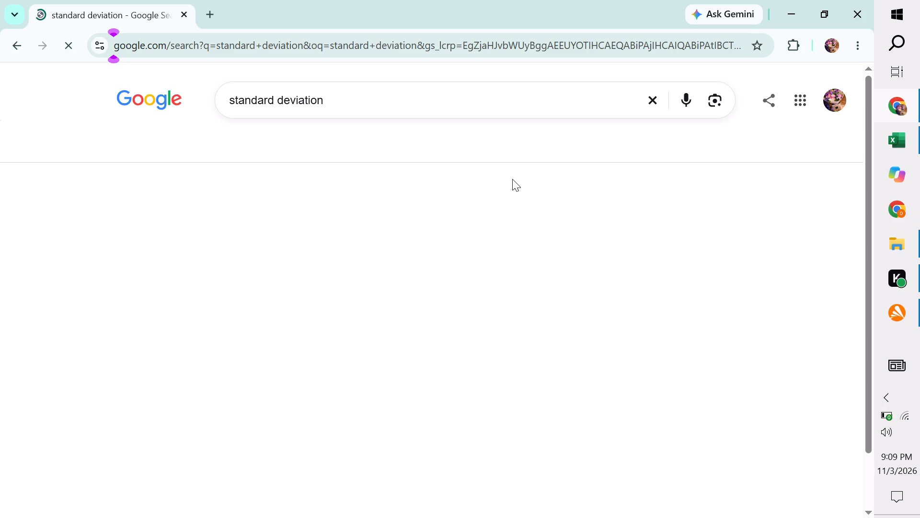
key(Return)
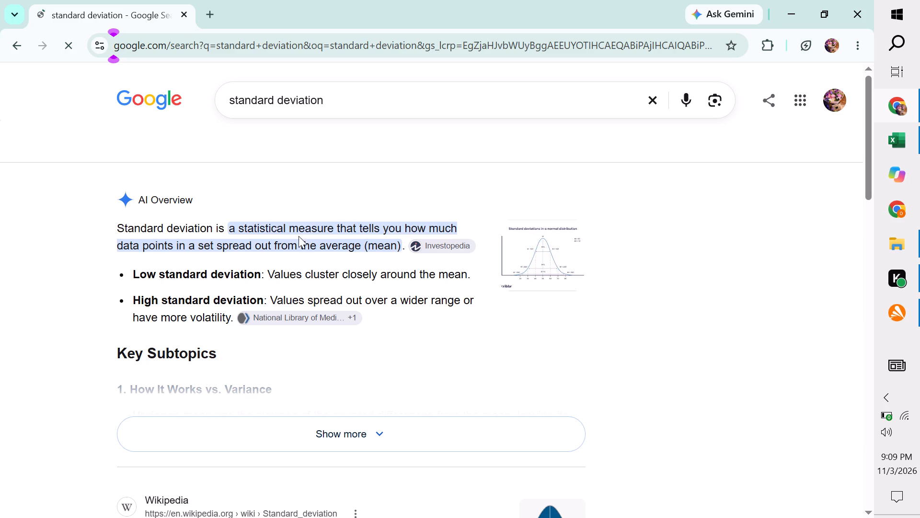
Refine the Google search to "standard deviation formula".
click(334, 105)
key(space)
text(fo)
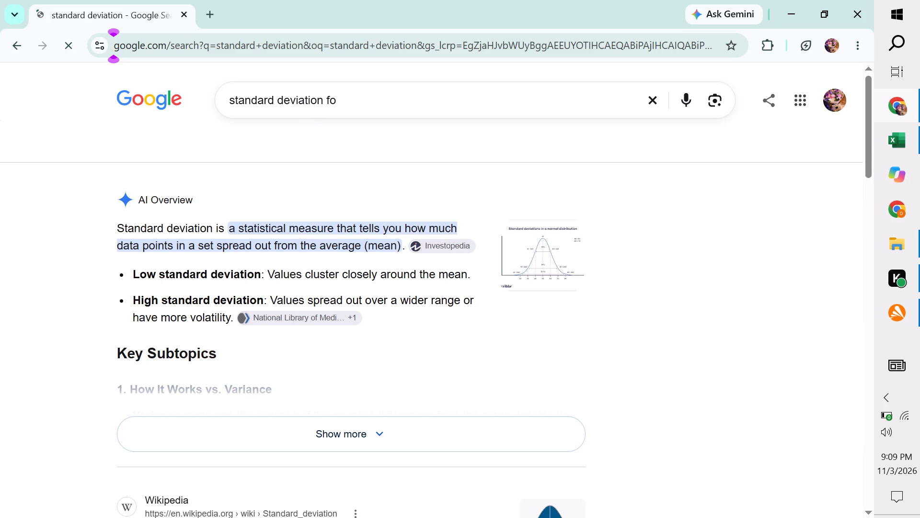
text(mula)
key(Return)
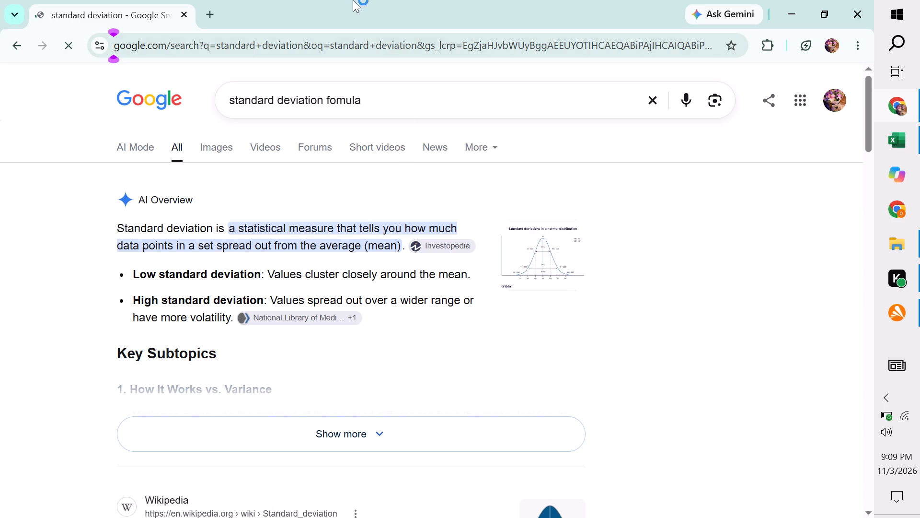
click(334, 96)
key(r)
key(Return)
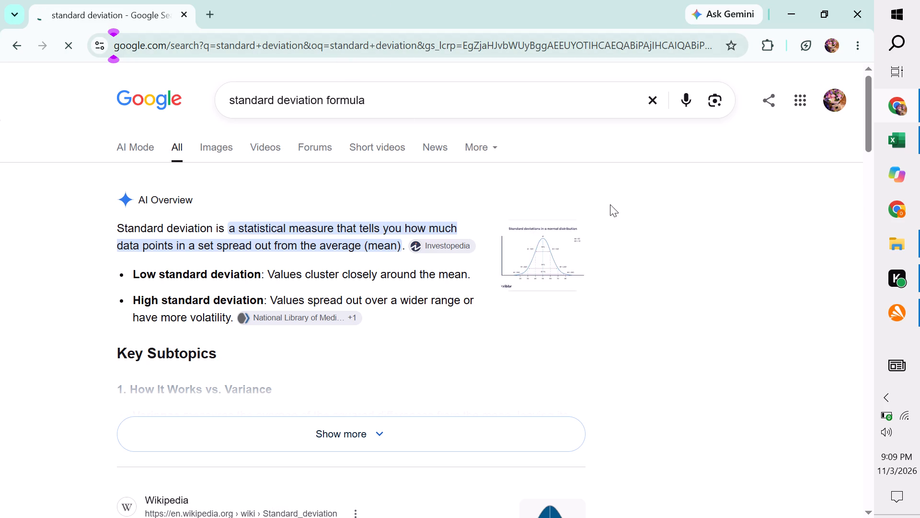
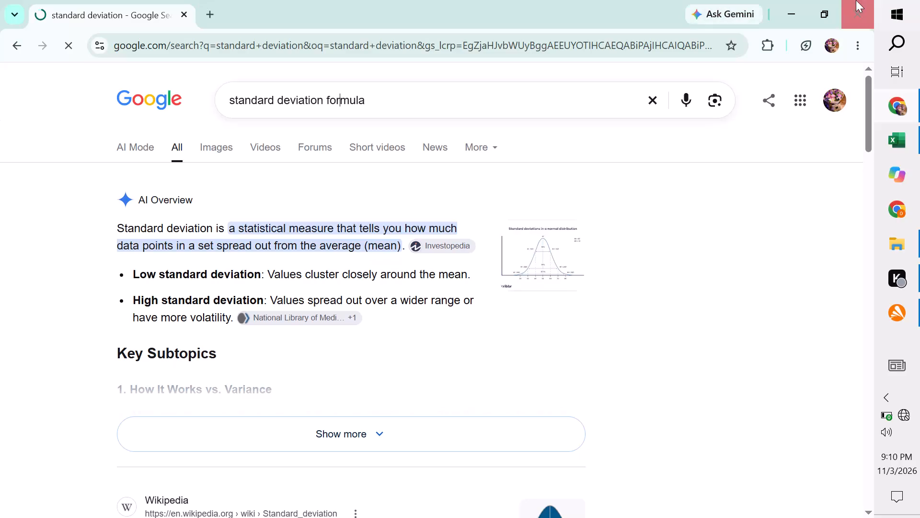
Close the Google Chrome window containing the standard deviation formula search.
click(866, 16)
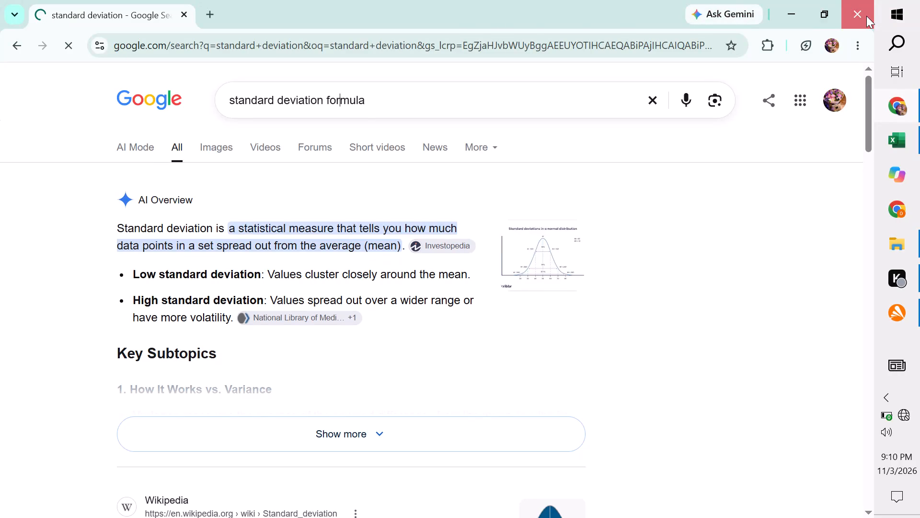